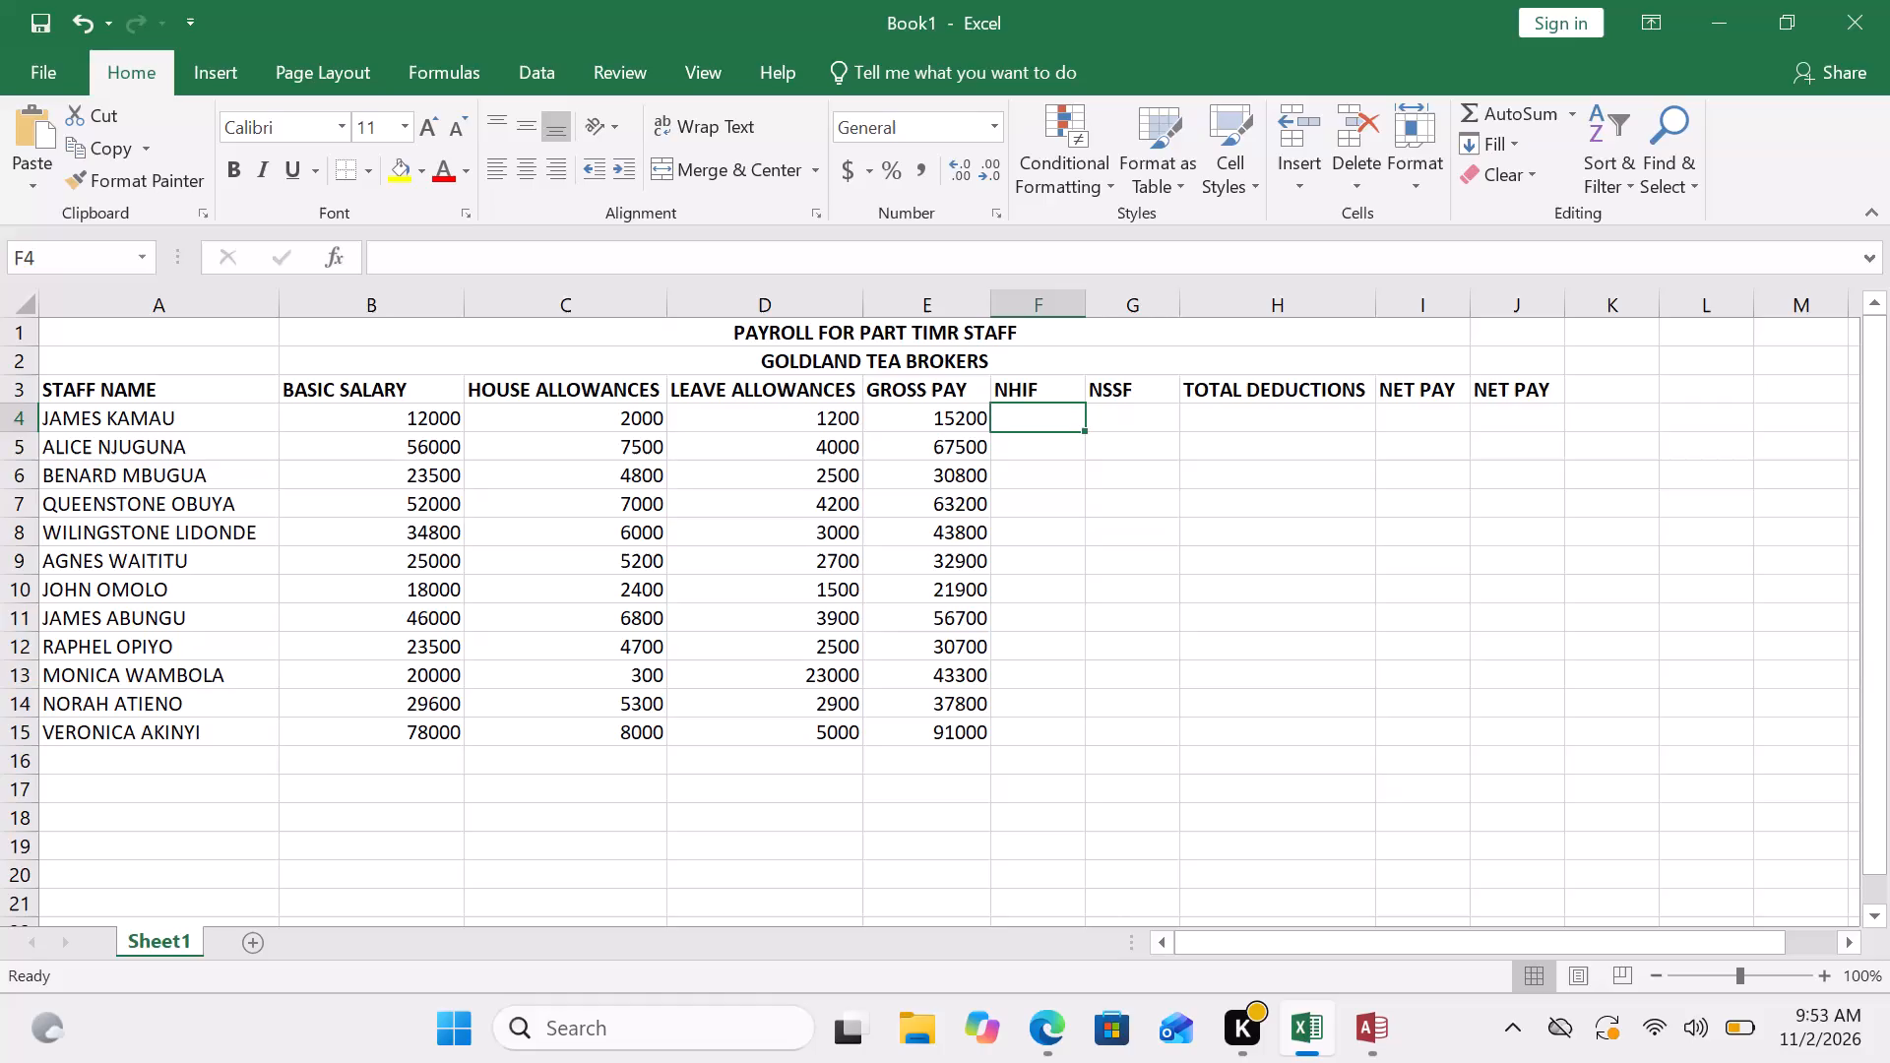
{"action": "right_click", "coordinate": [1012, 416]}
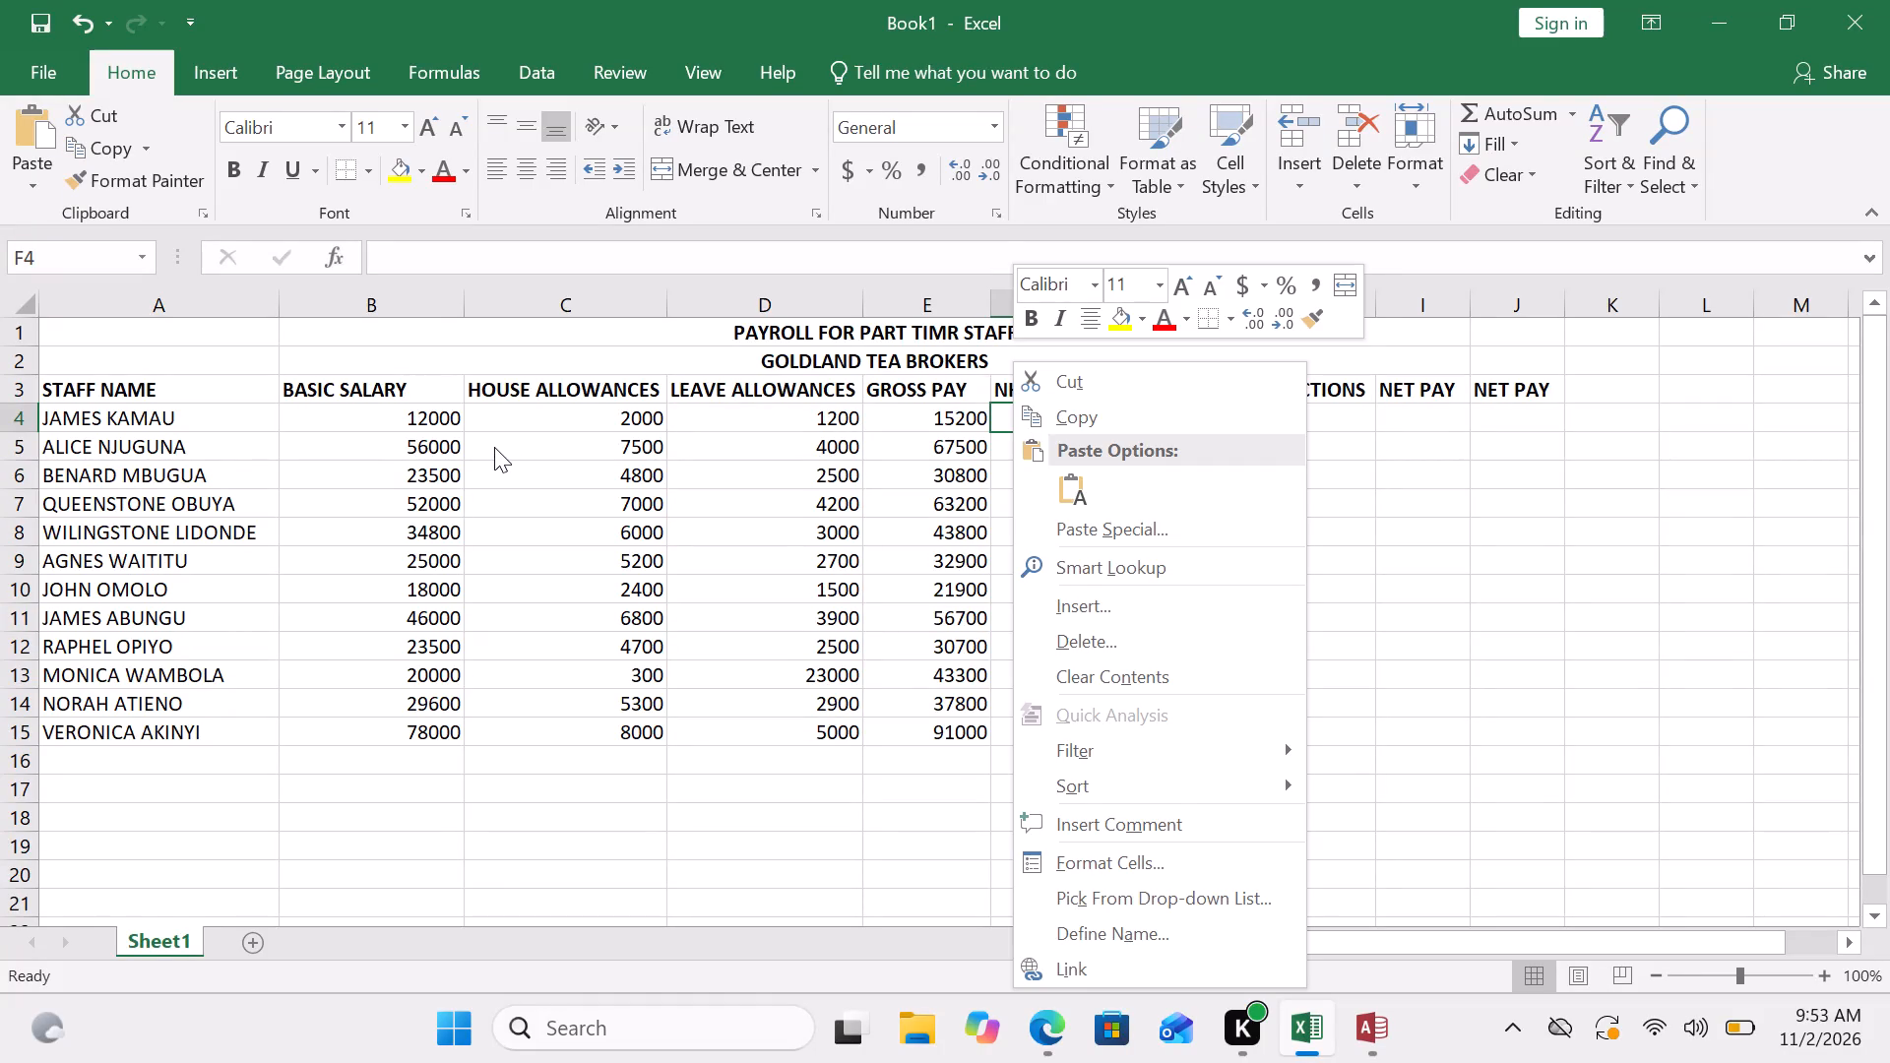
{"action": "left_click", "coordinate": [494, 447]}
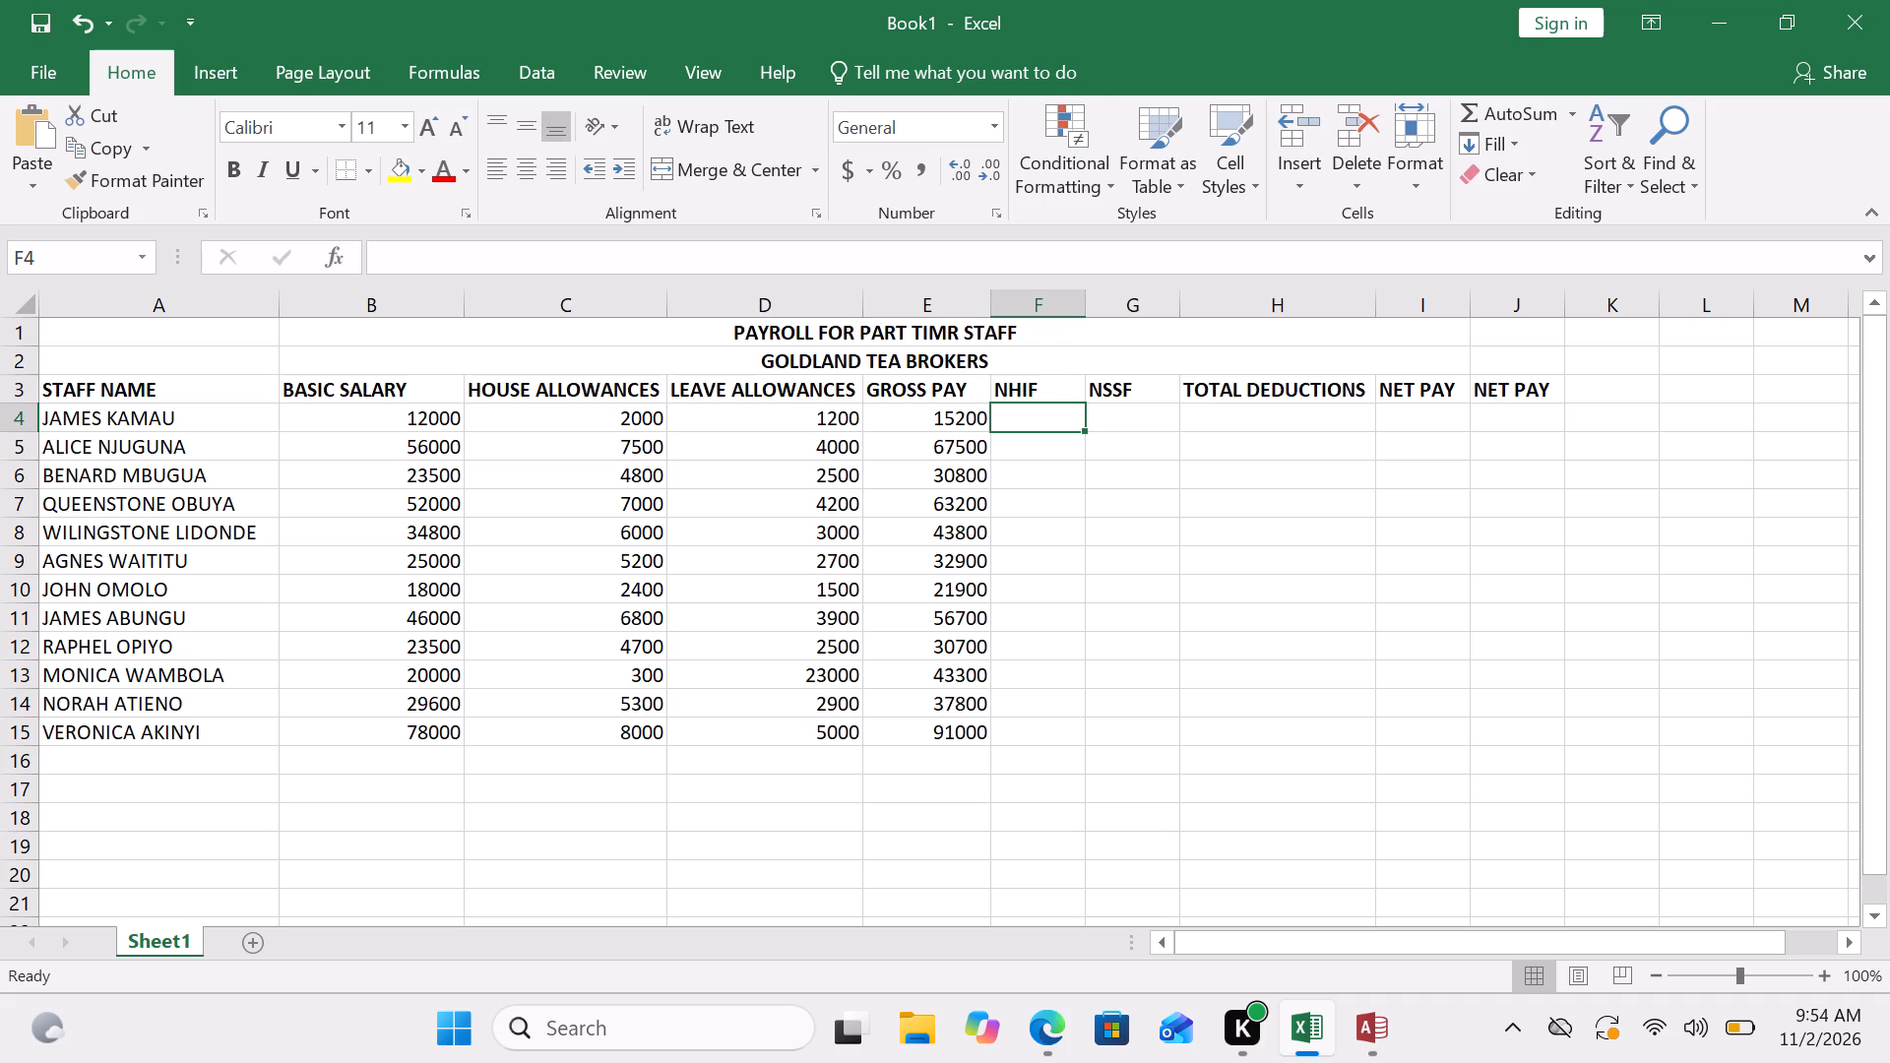
Start a formula in cell F4, the first employee's NHIF amount, using the PRODUCT function.
{"action": "left_click", "coordinate": [1065, 424]}
{"action": "key", "text": "equal"}
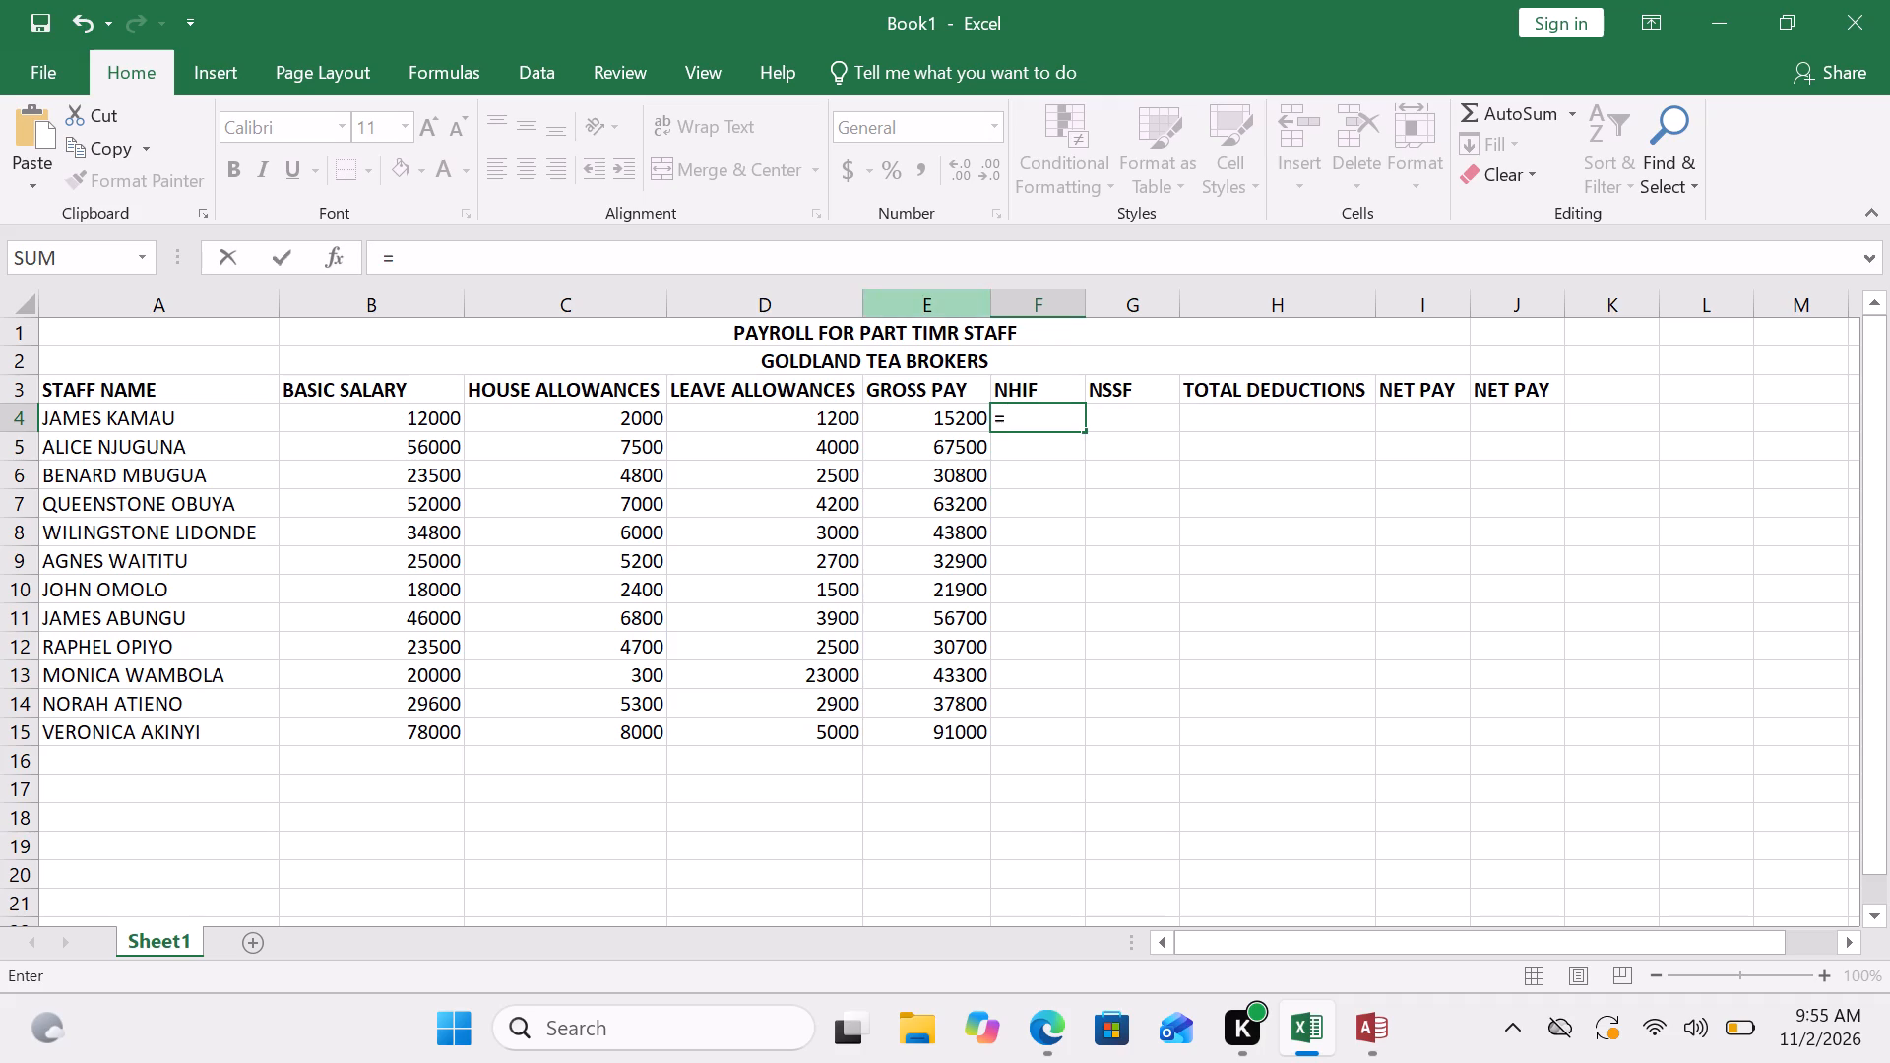
{"action": "left_click", "coordinate": [960, 425]}
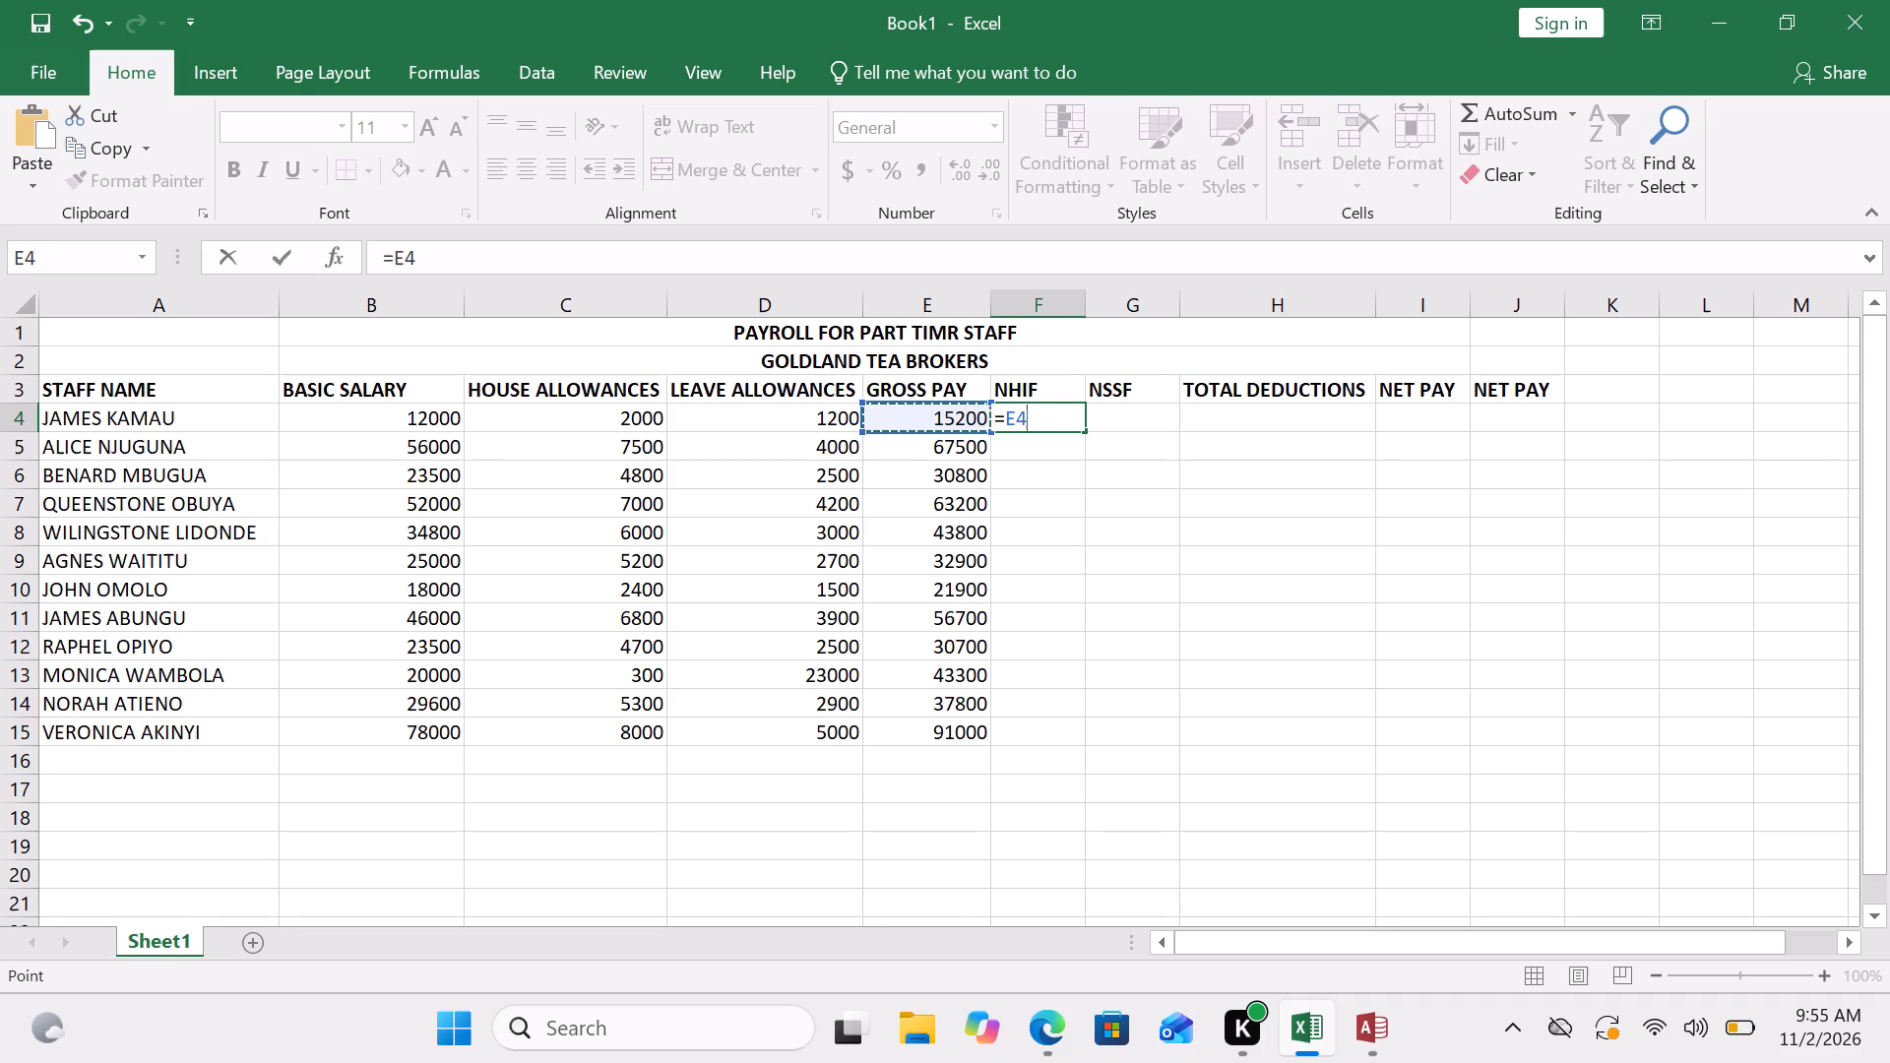
{"action": "type", "text": "PR"}
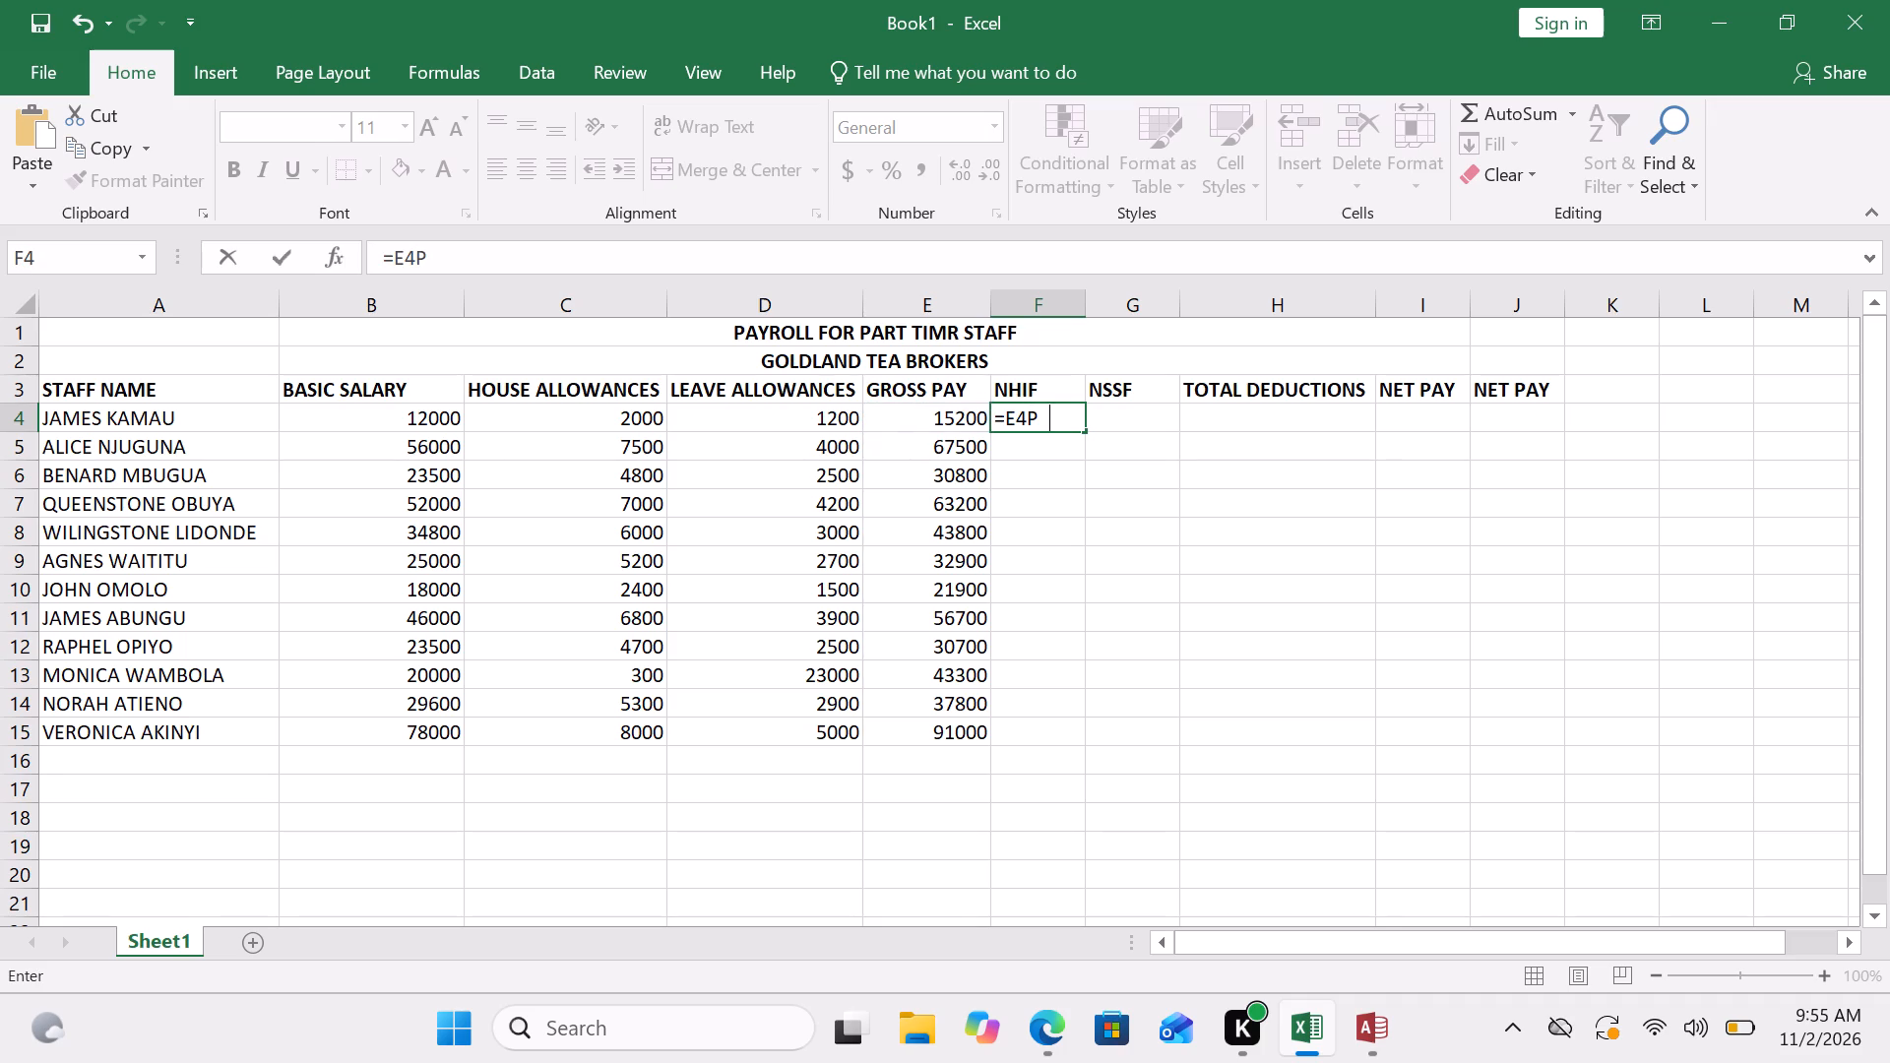
{"action": "key", "text": "BackSpace"}
{"action": "key", "text": "BackSpace"}
{"action": "key", "text": "BackSpace"}
{"action": "key", "text": "BackSpace"}
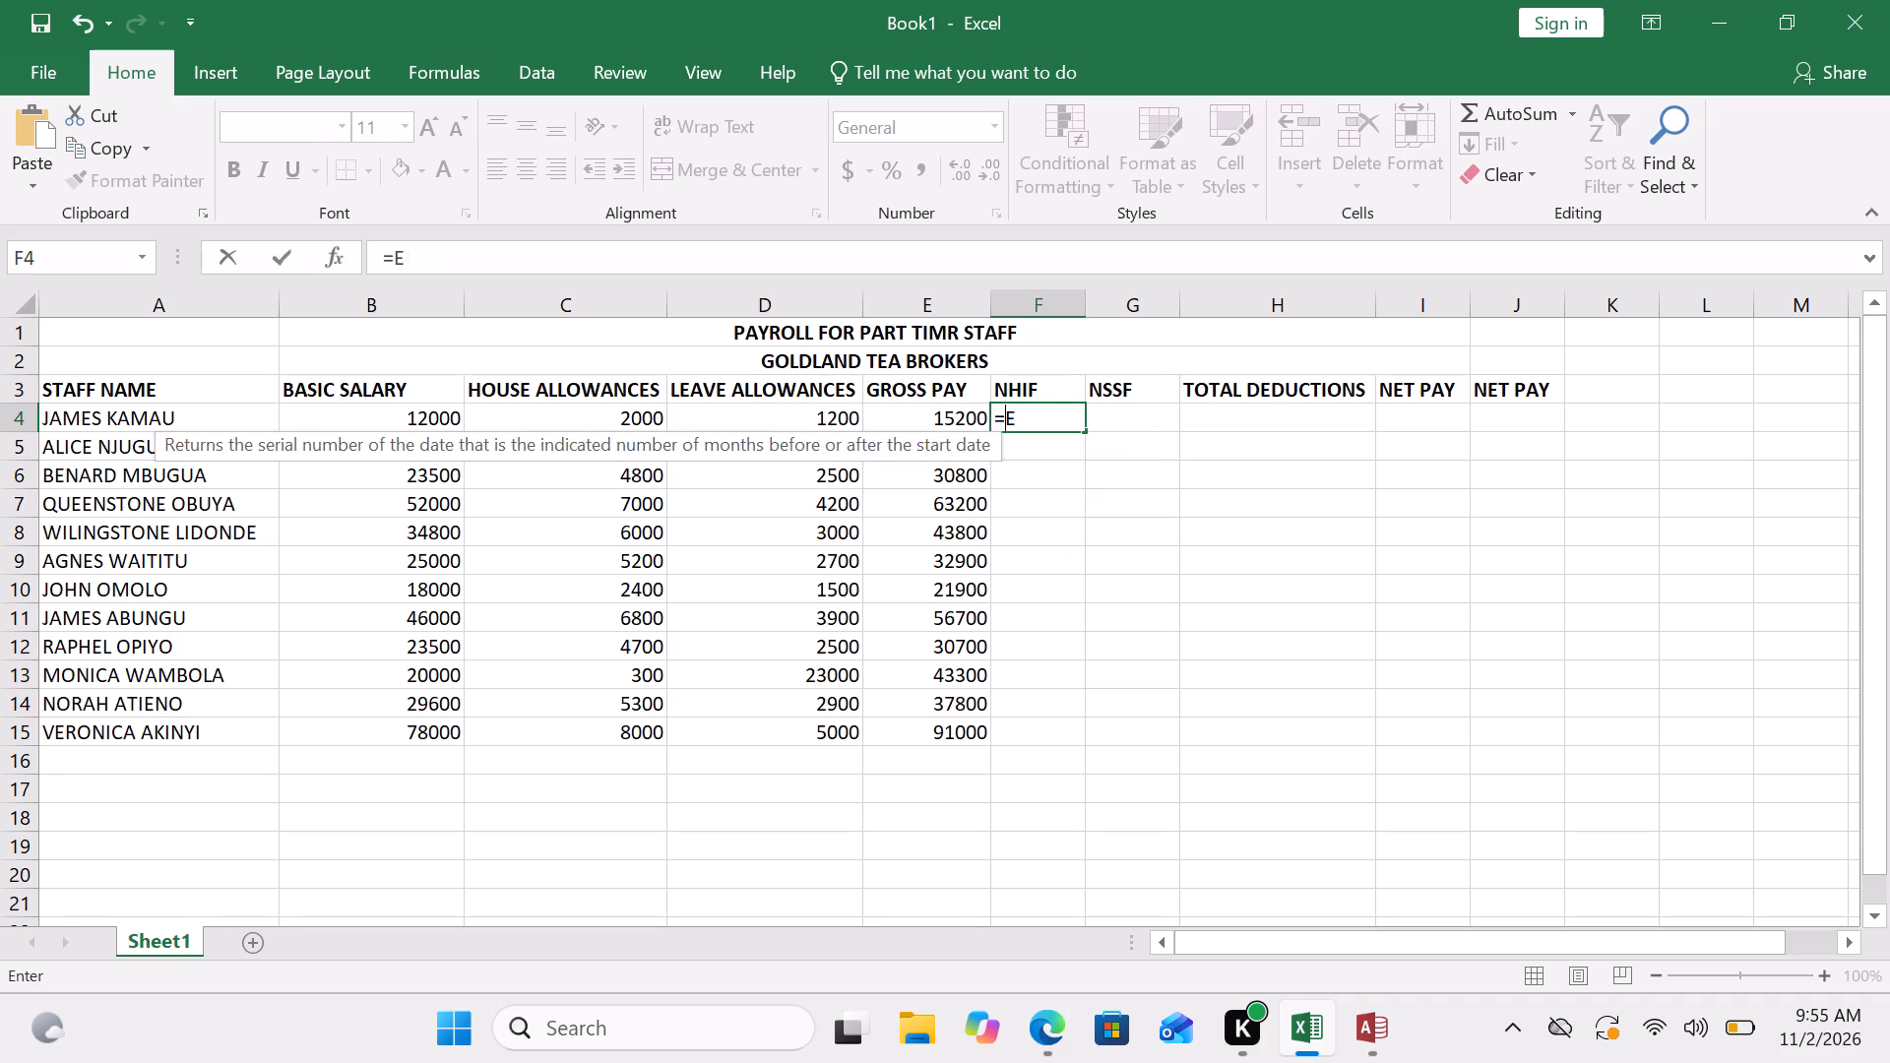
{"action": "type", "text": "PR"}
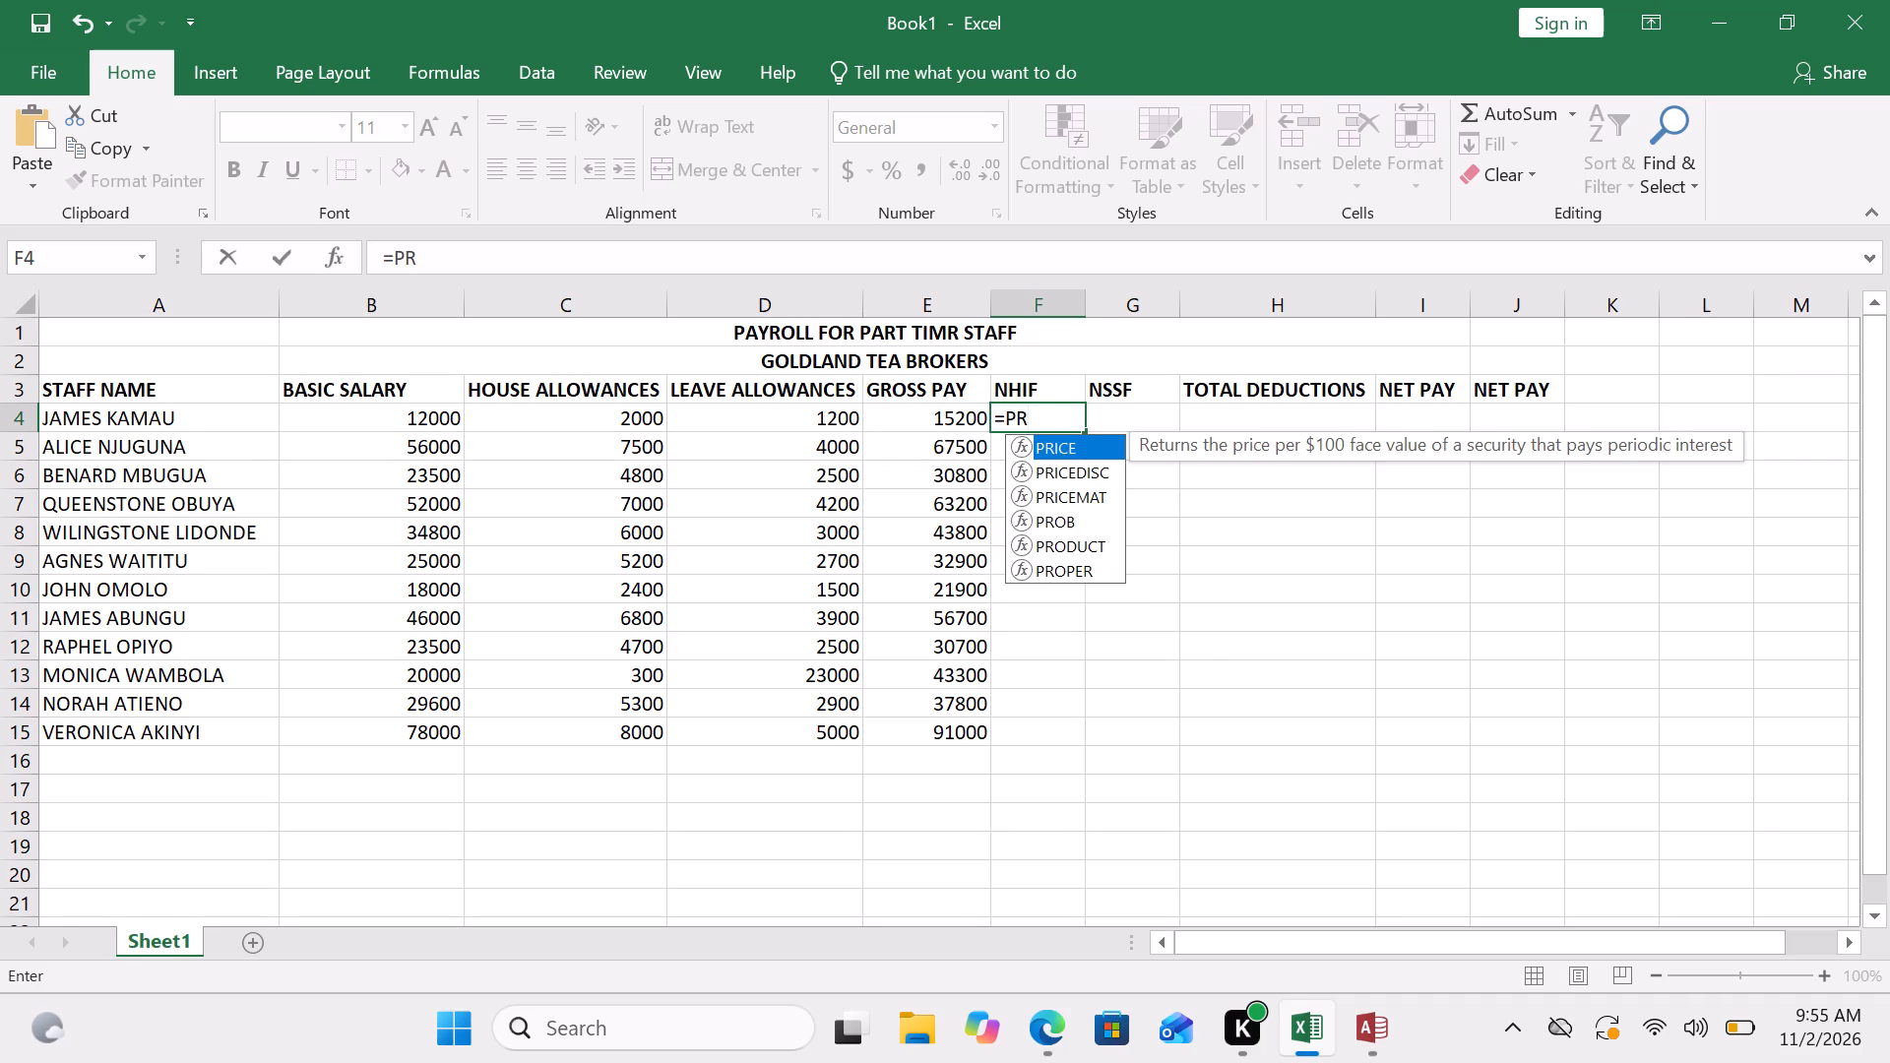
{"action": "left_click", "coordinate": [1073, 552]}
{"action": "double_click", "coordinate": [1073, 552]}
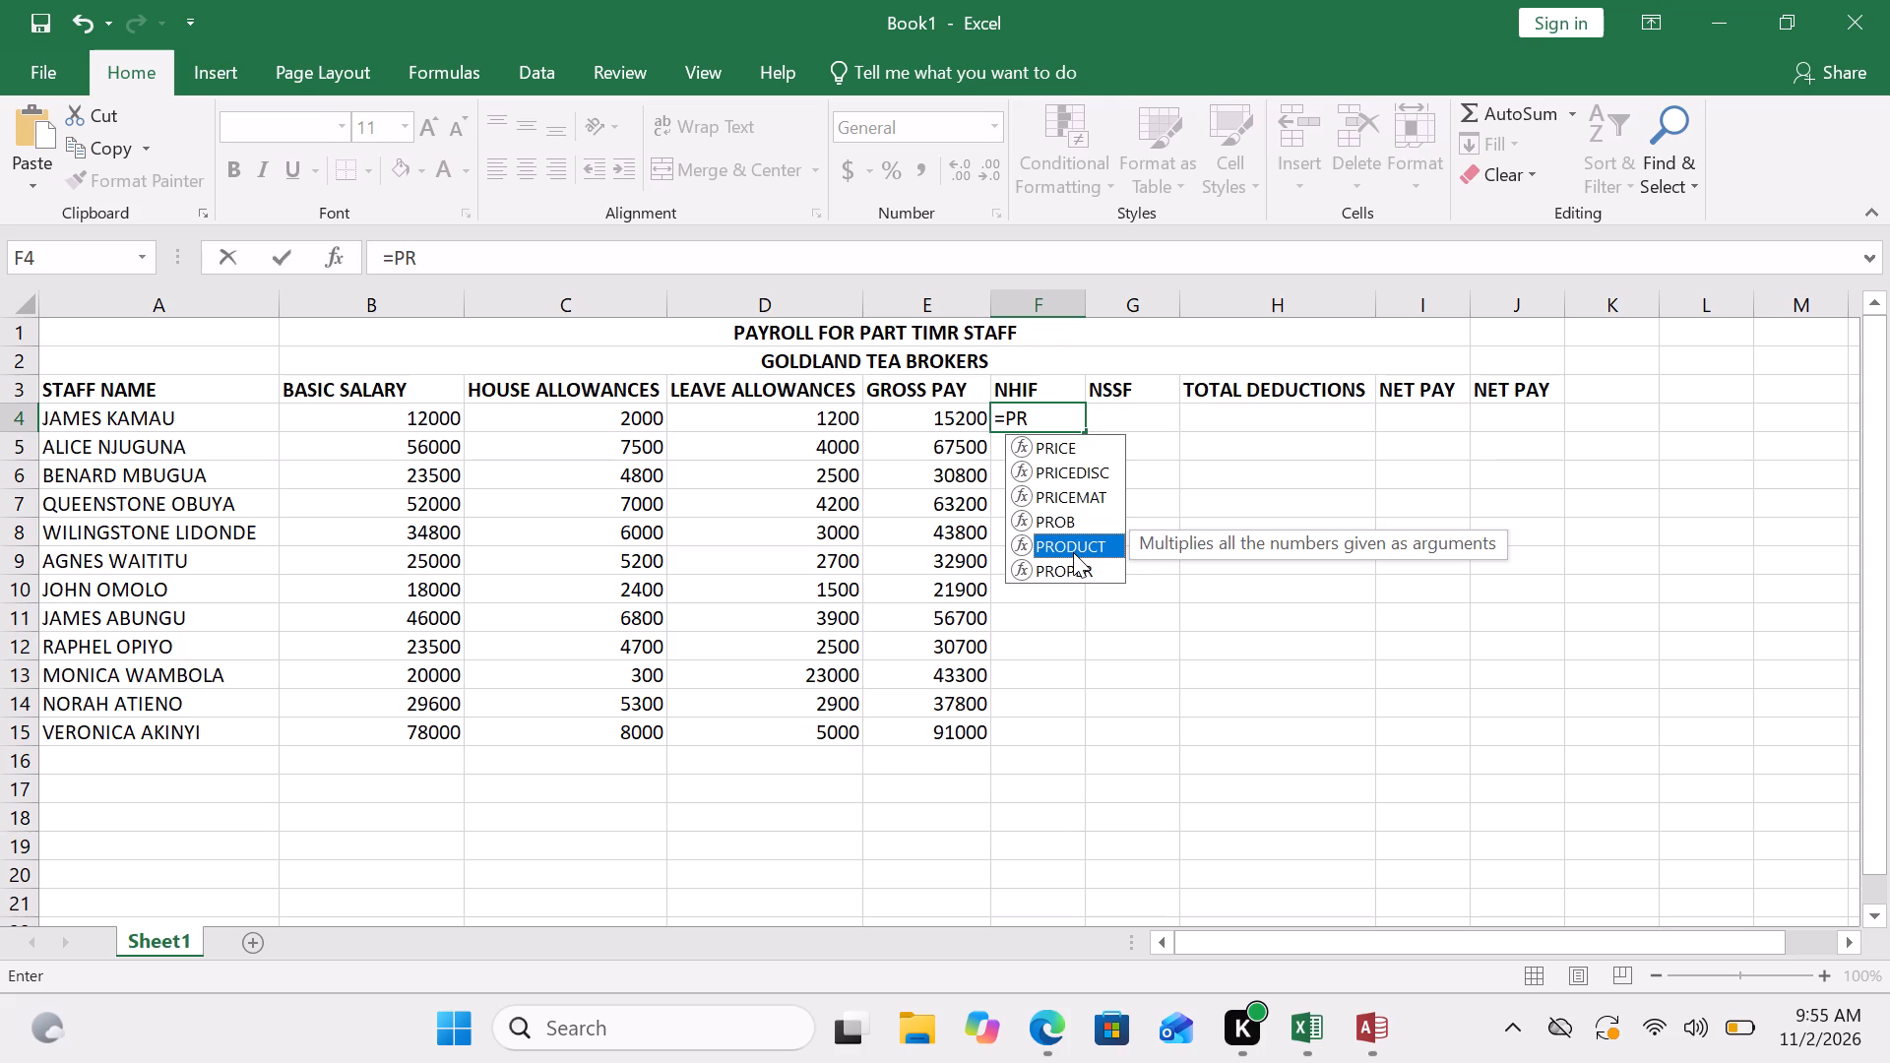
{"action": "double_click", "coordinate": [1073, 552]}
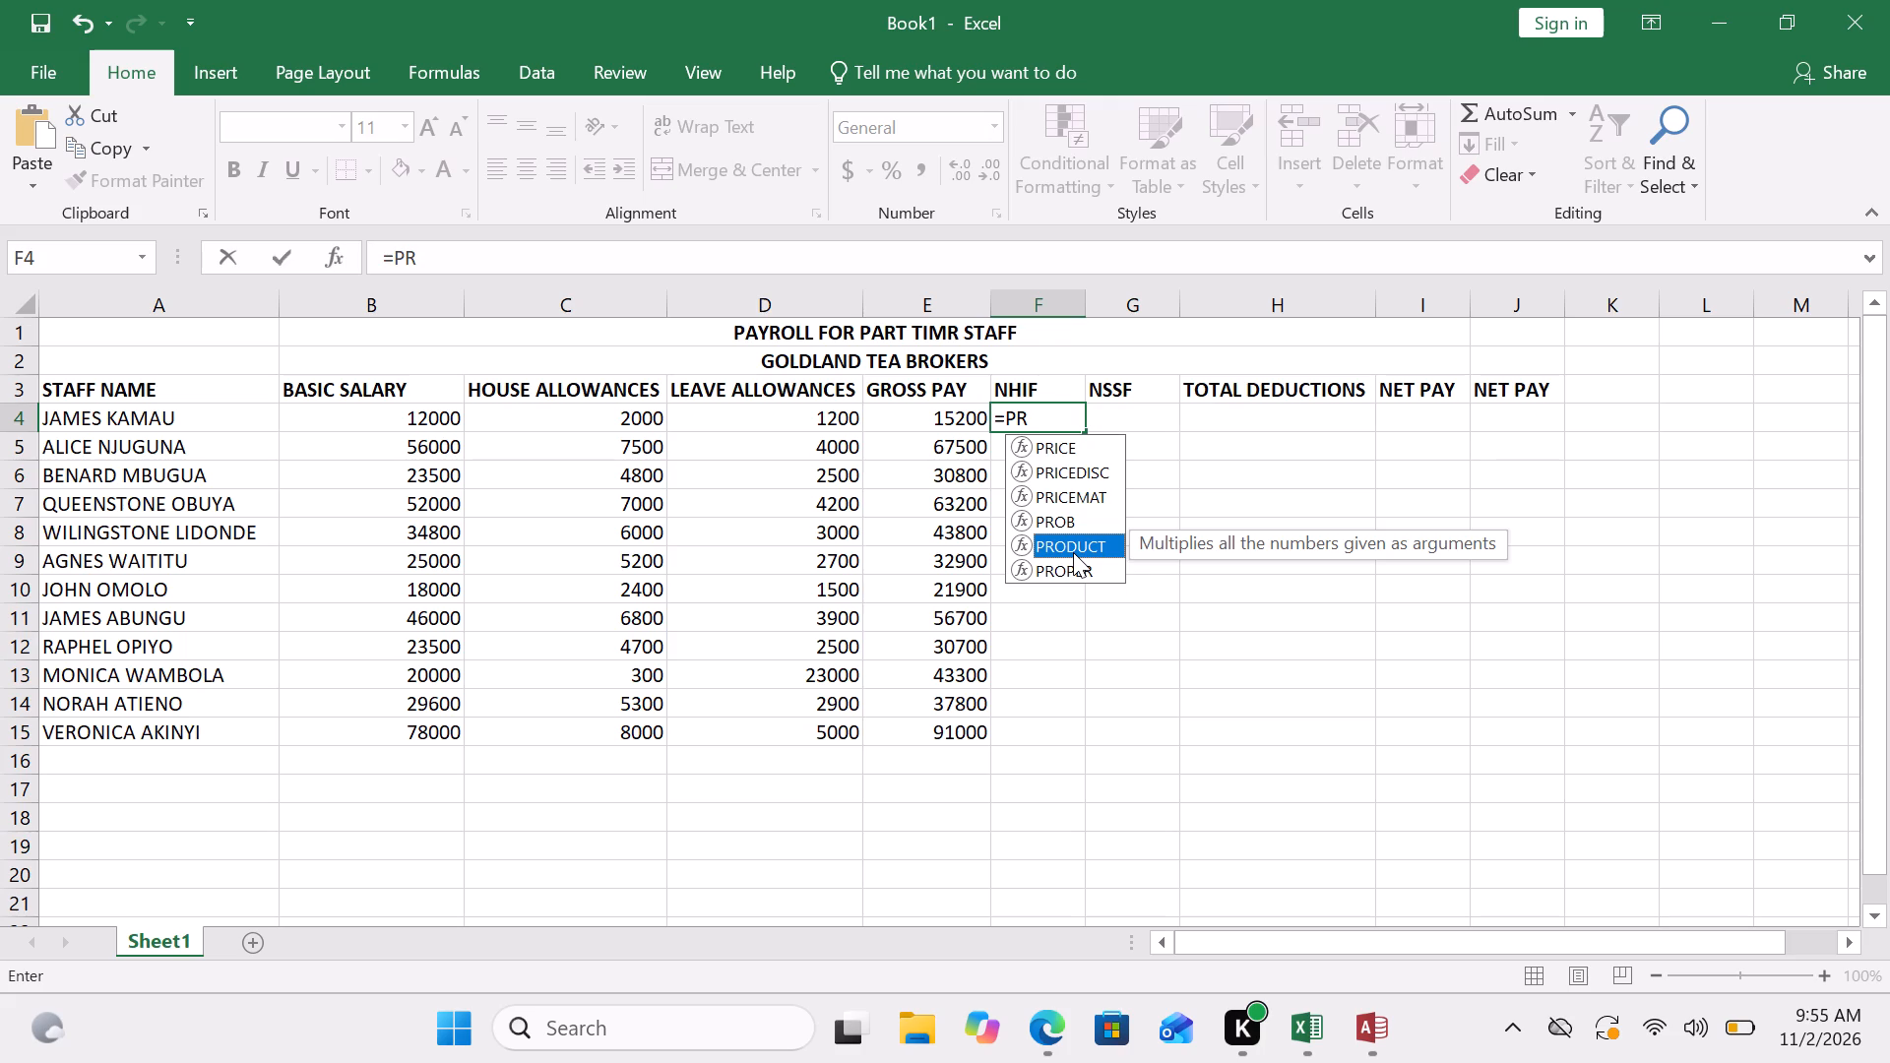
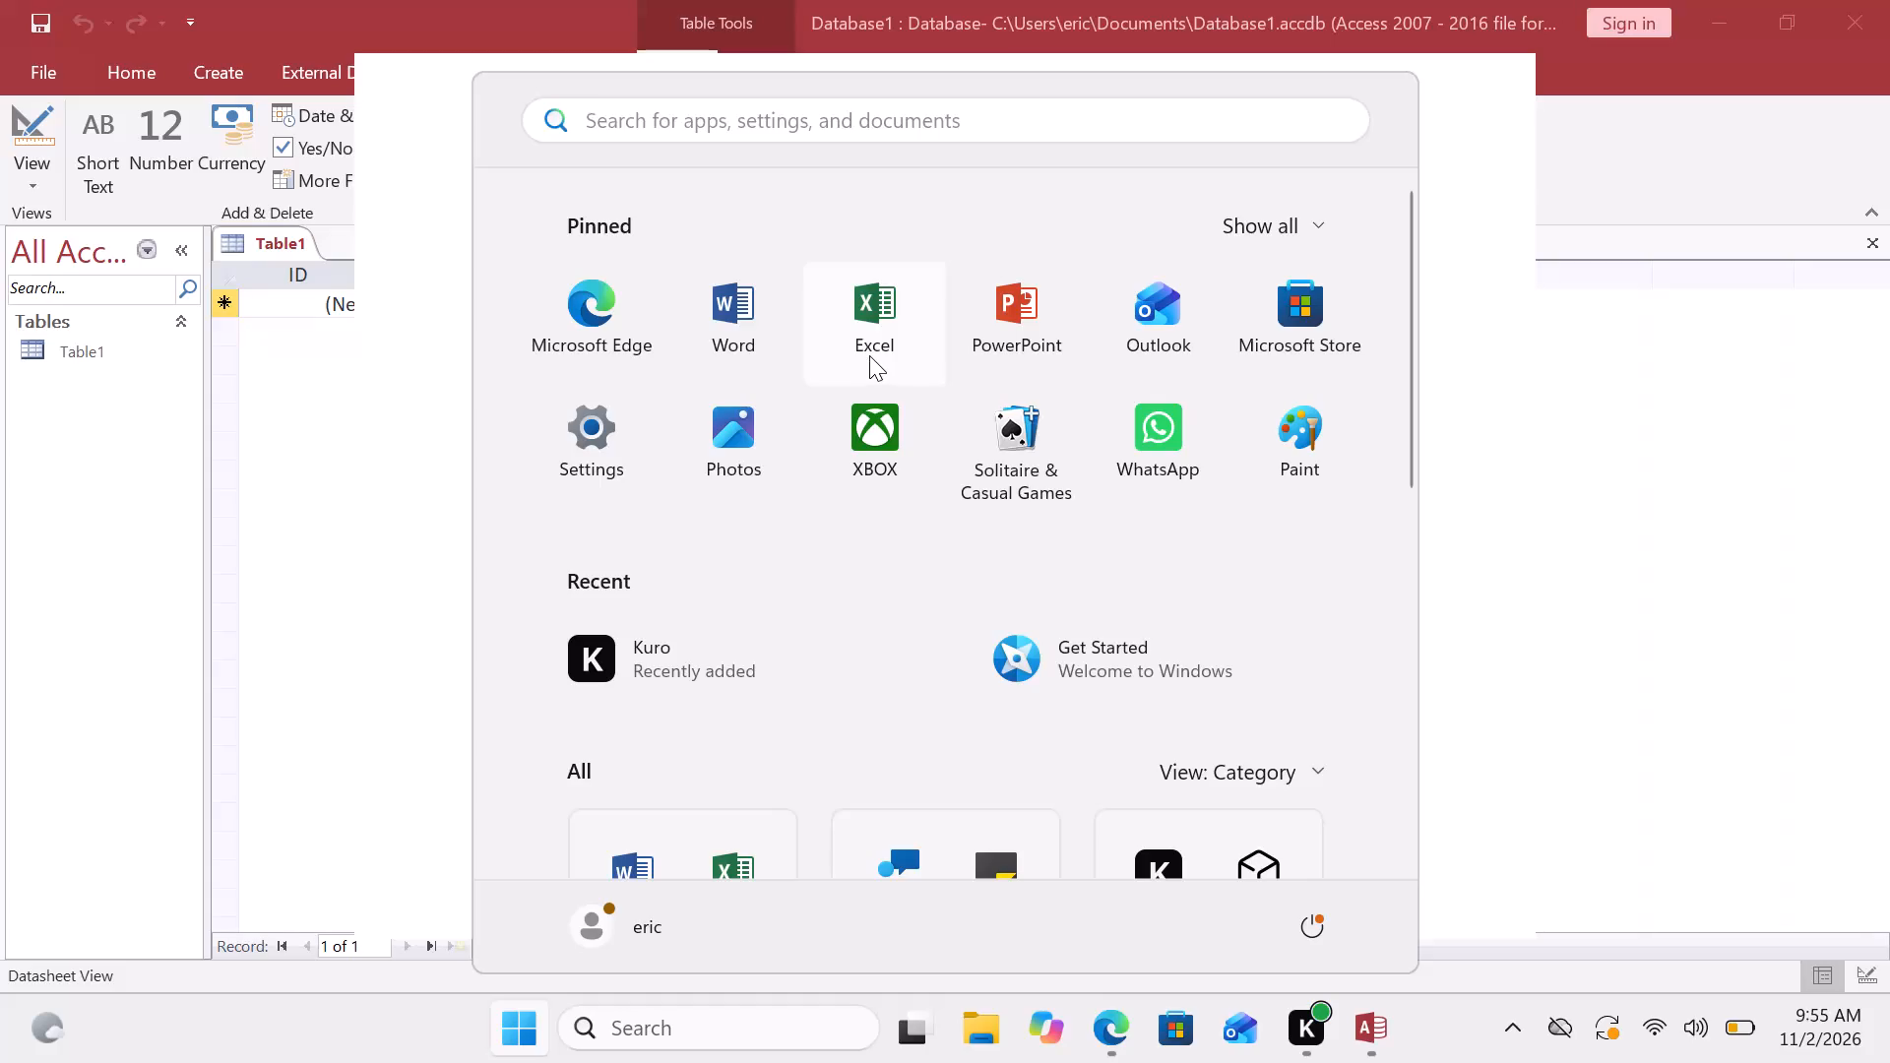
Launch Excel while leaving the Access database open.
{"action": "left_click", "coordinate": [869, 355]}
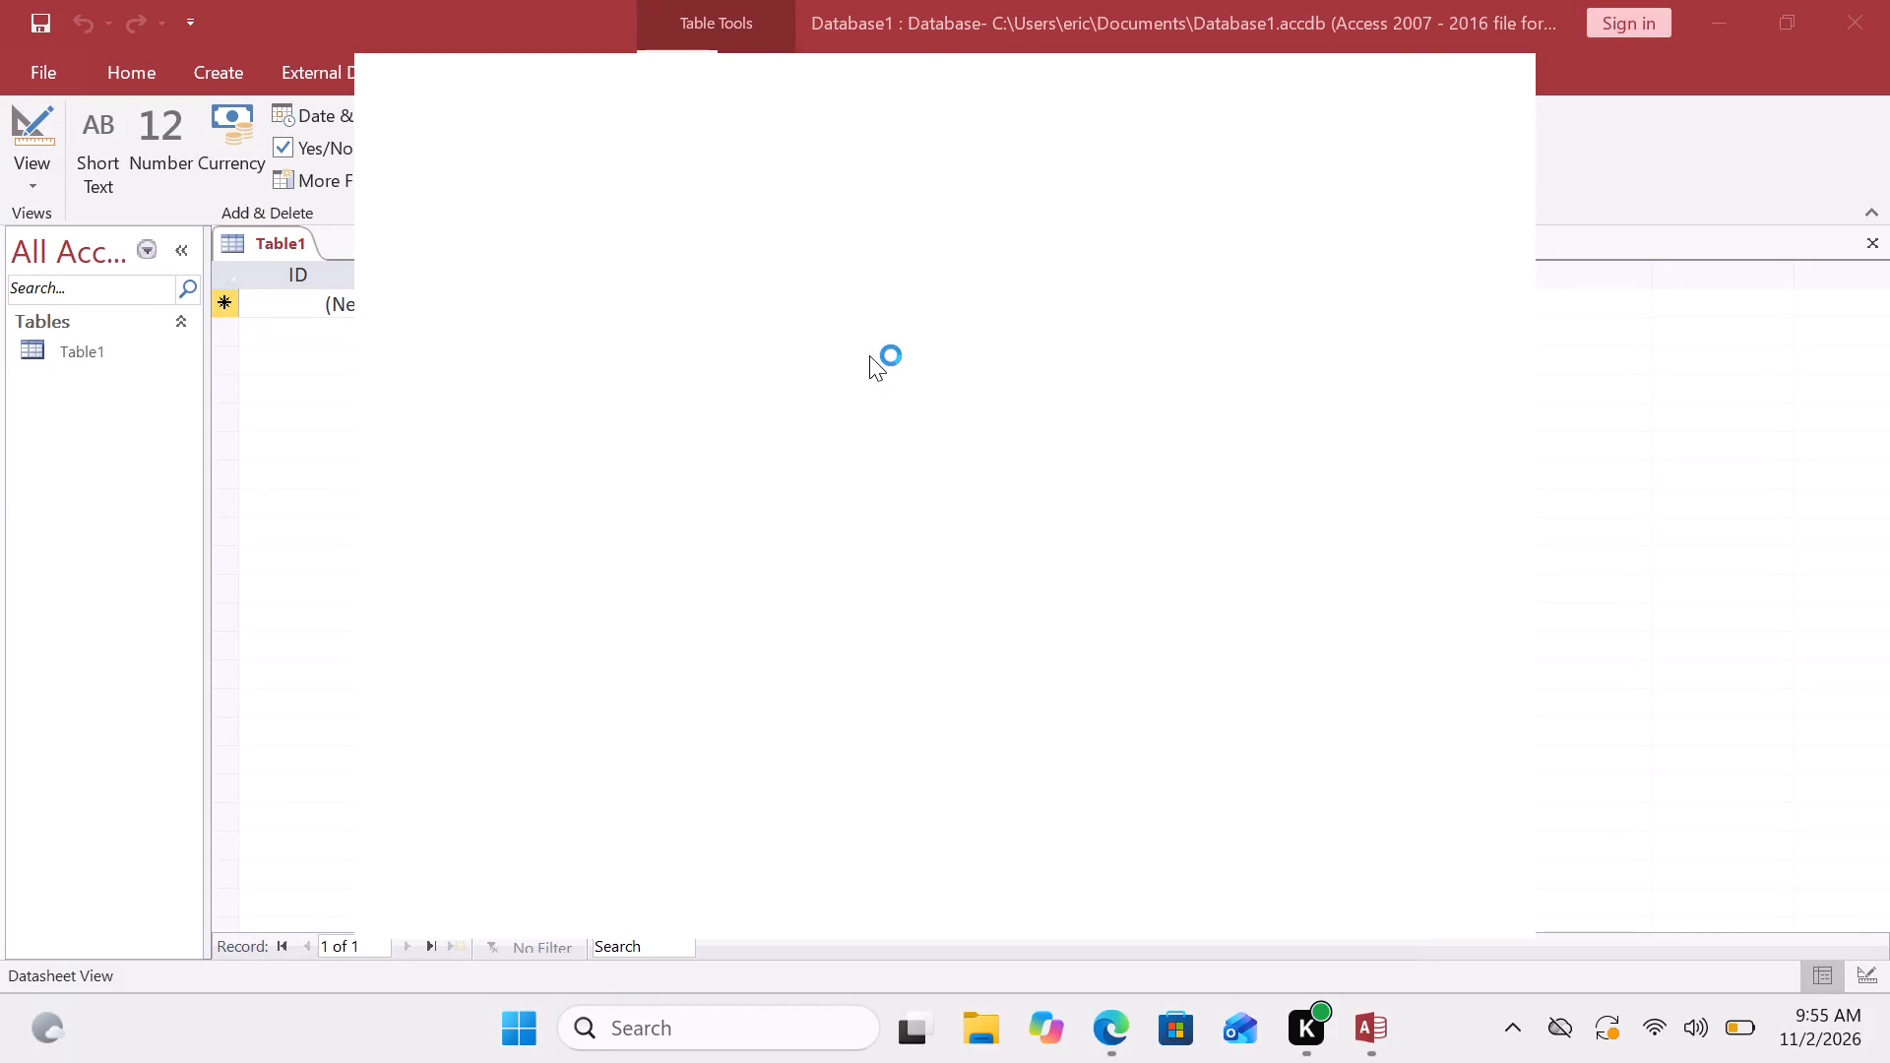
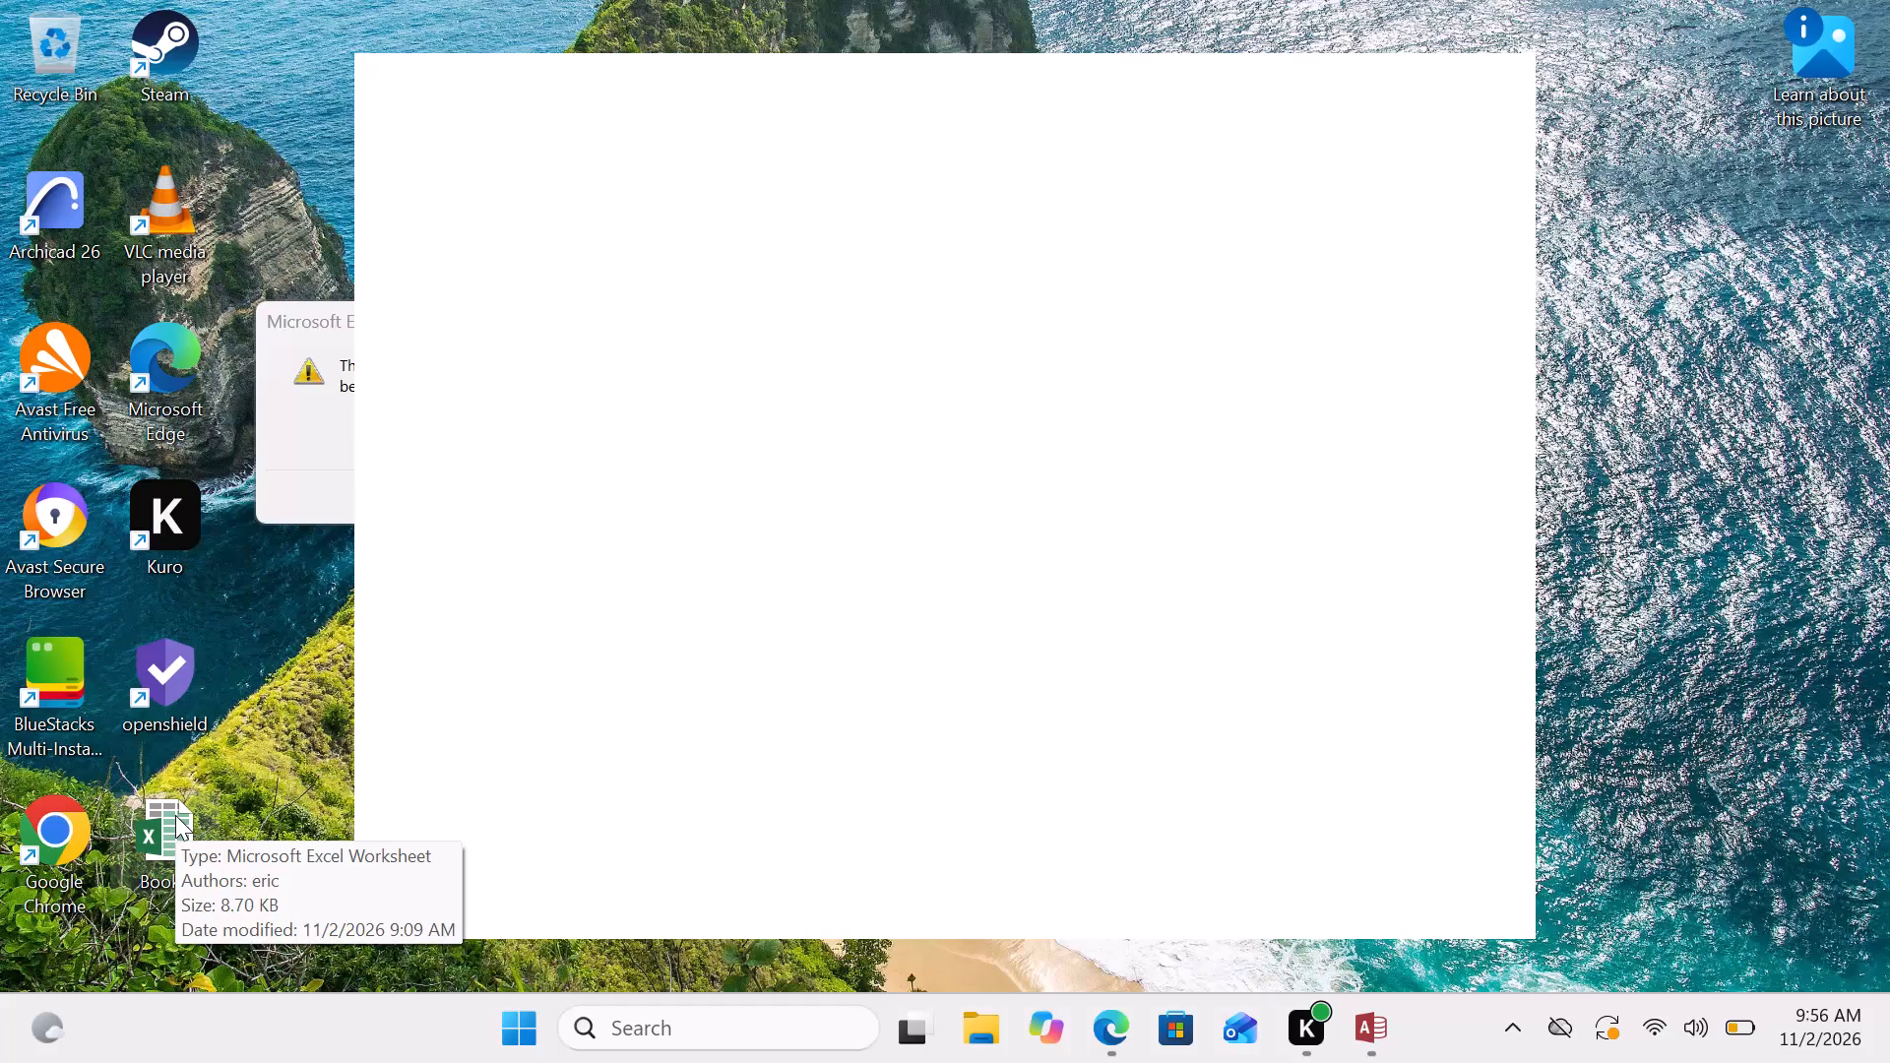
Open the Book1 Excel workbook from the desktop.
{"action": "double_click", "coordinate": [175, 815]}
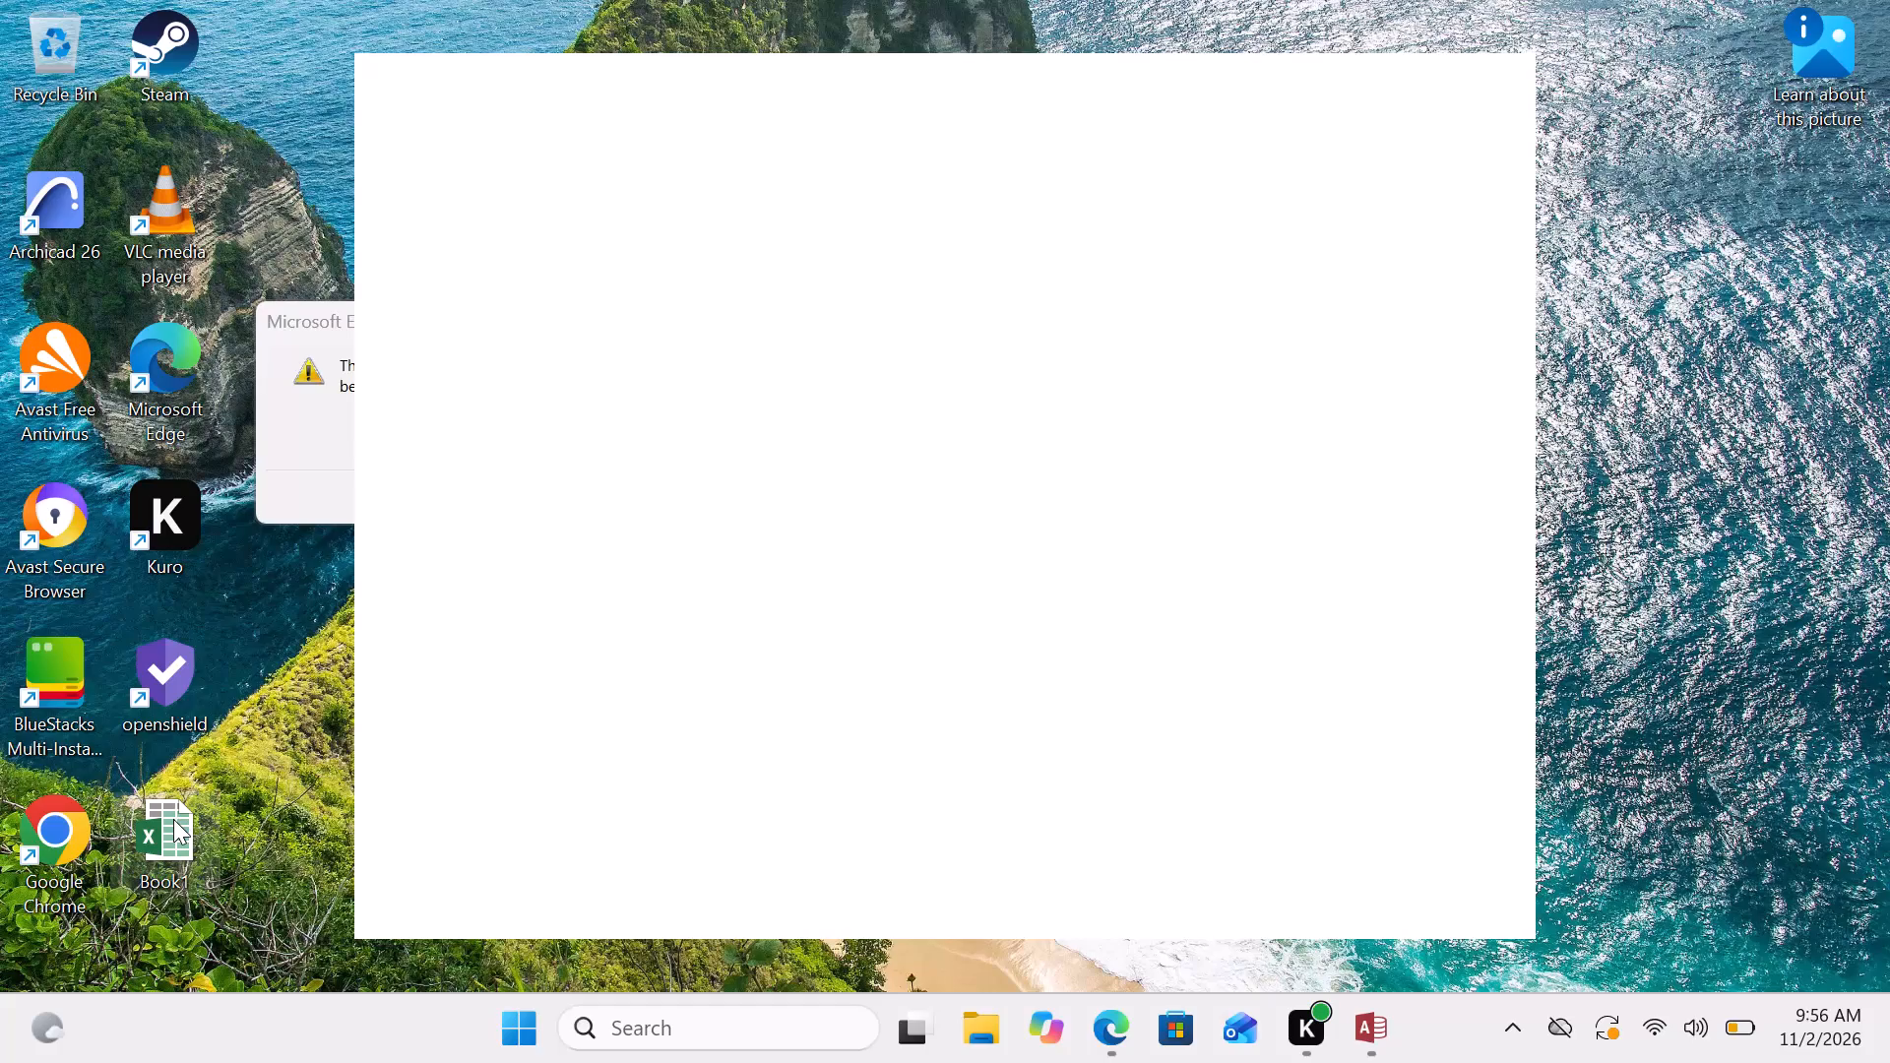
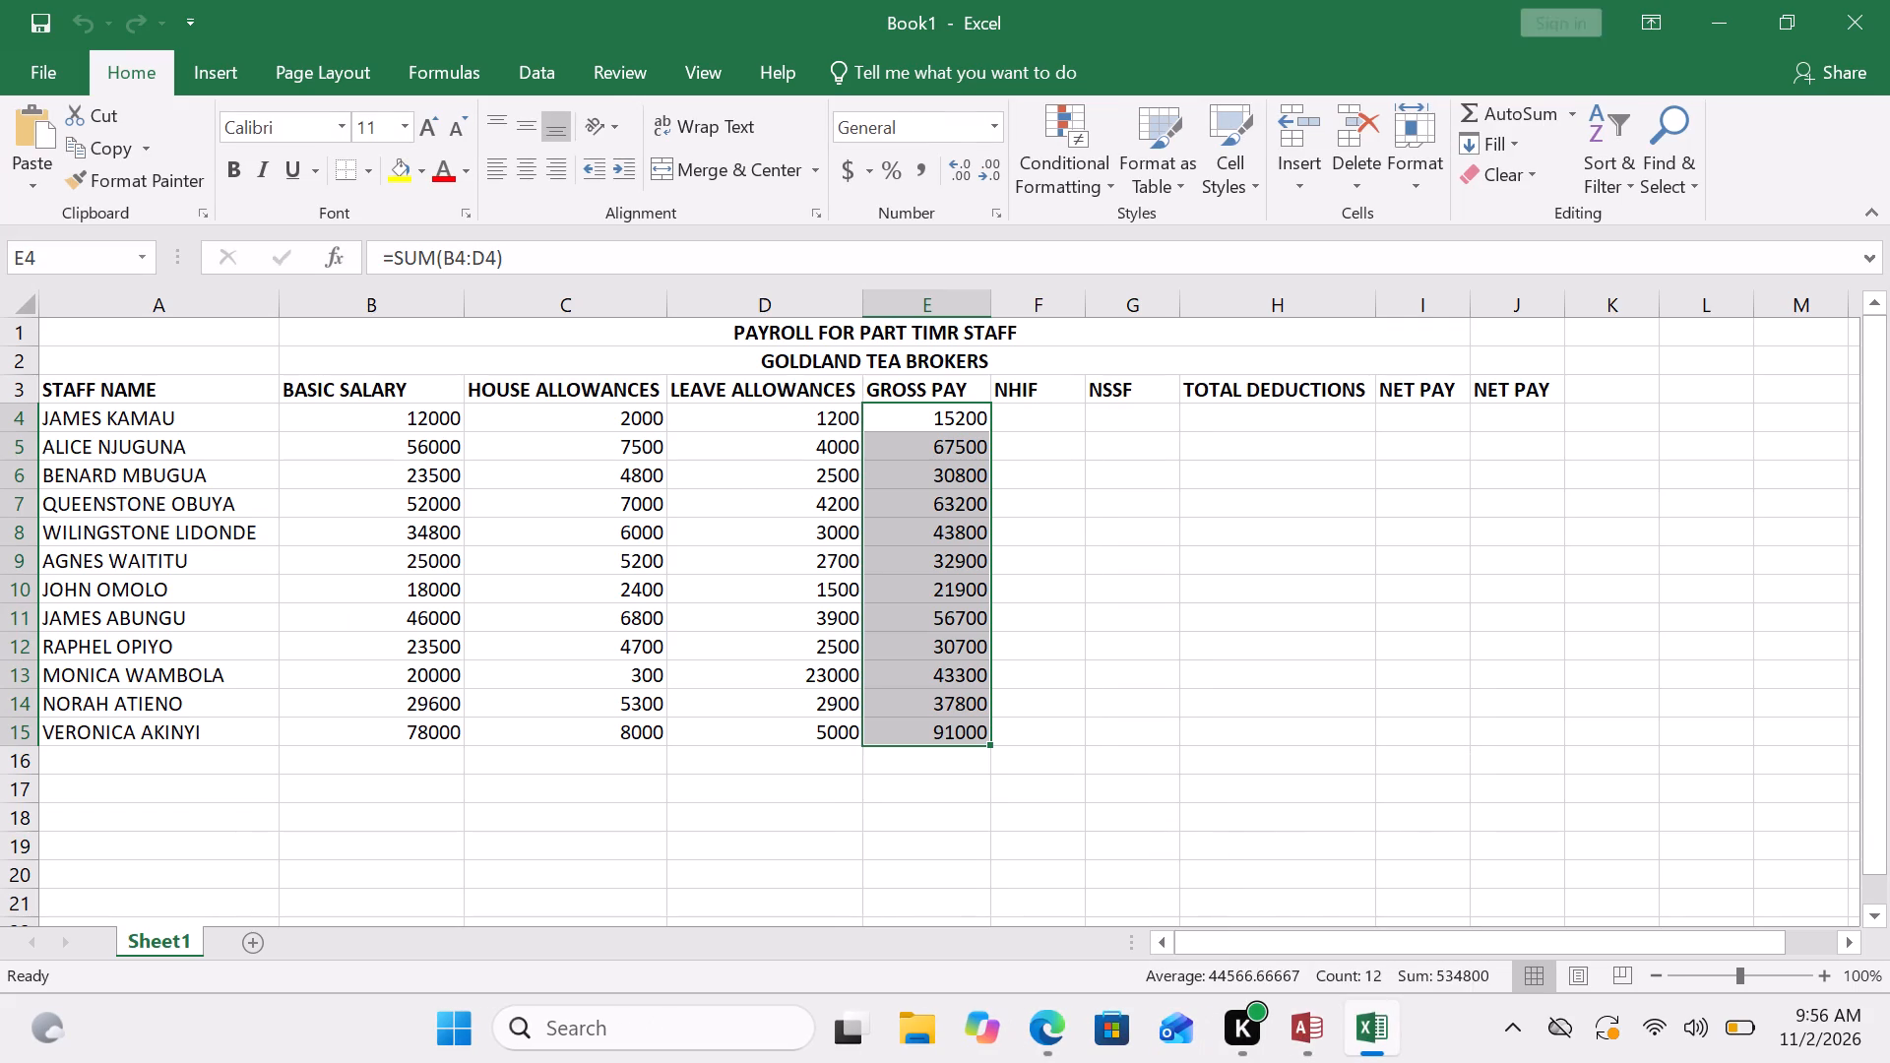
Save the workbook.
{"action": "left_click", "coordinate": [1032, 407]}
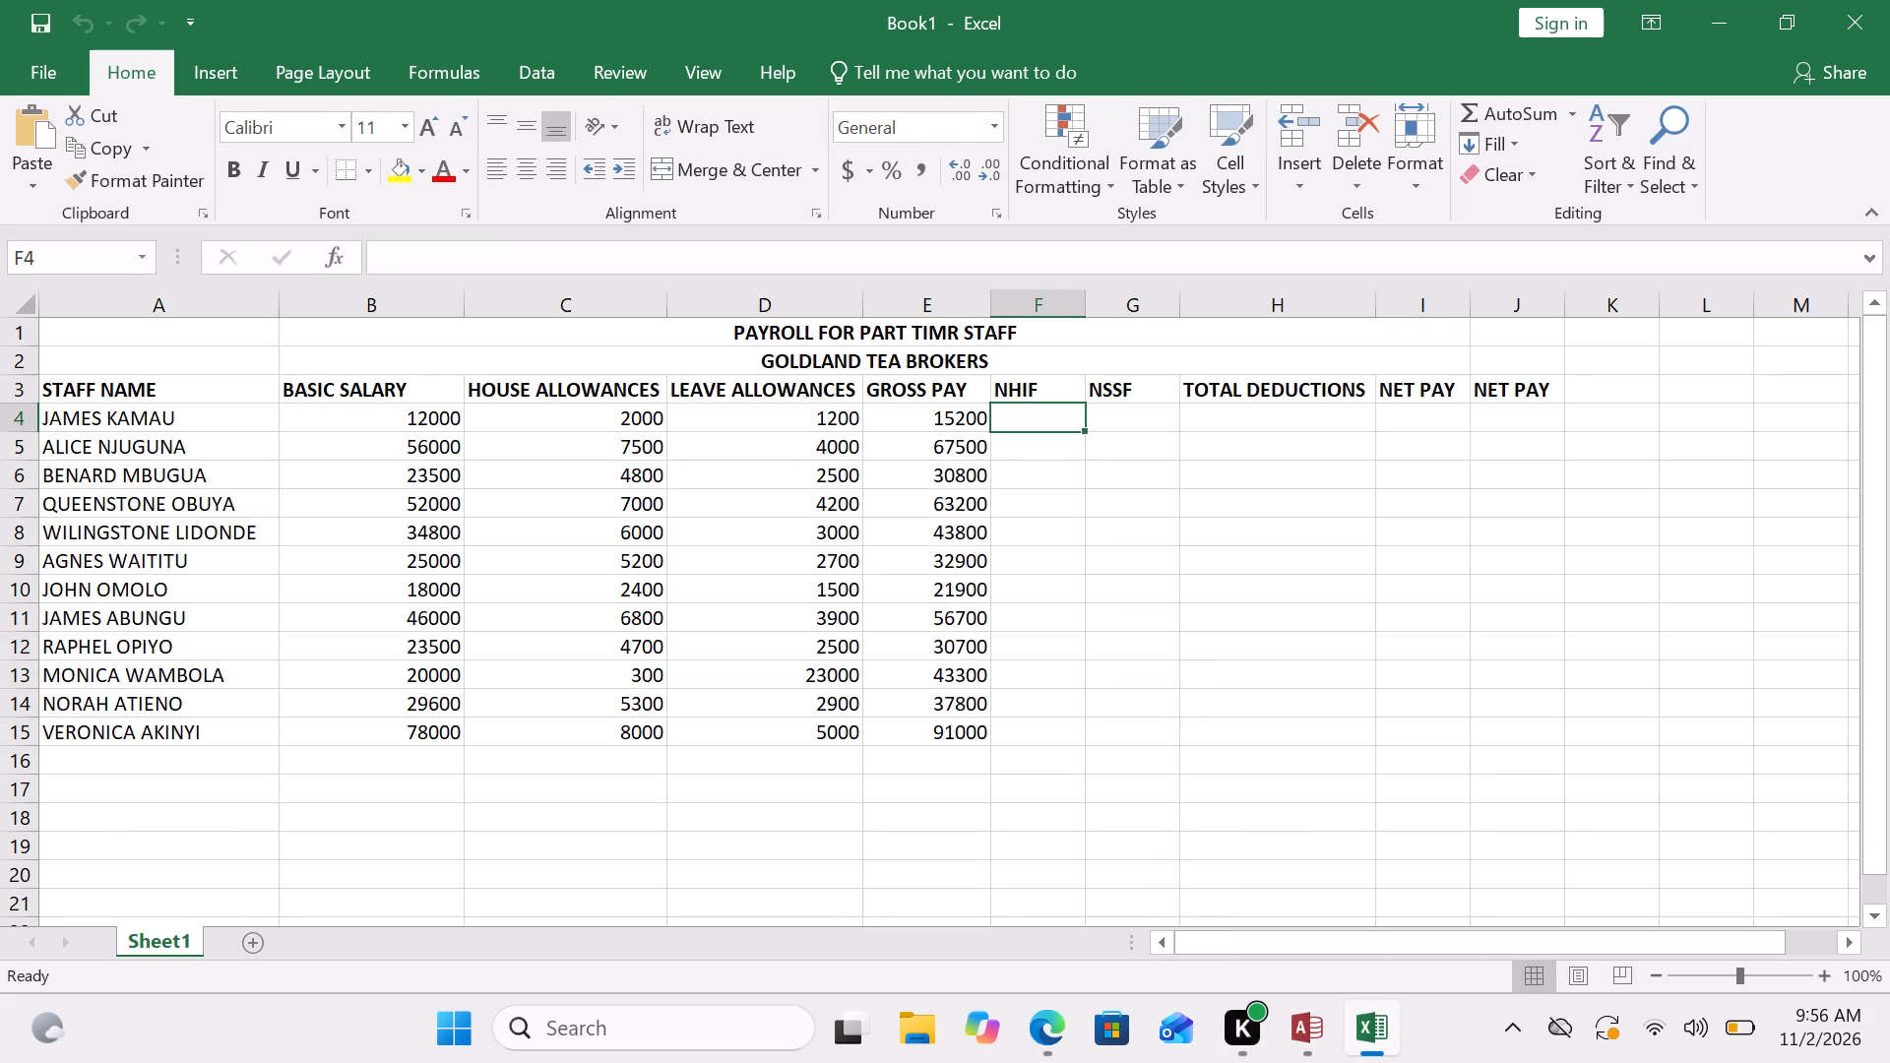
{"action": "key", "text": "ctrl+s"}
Enter the formula =PRODUCT(E4,0.03) in cell F4 to calculate the first employee's NHIF from gross pay.
{"action": "key", "text": "equal"}
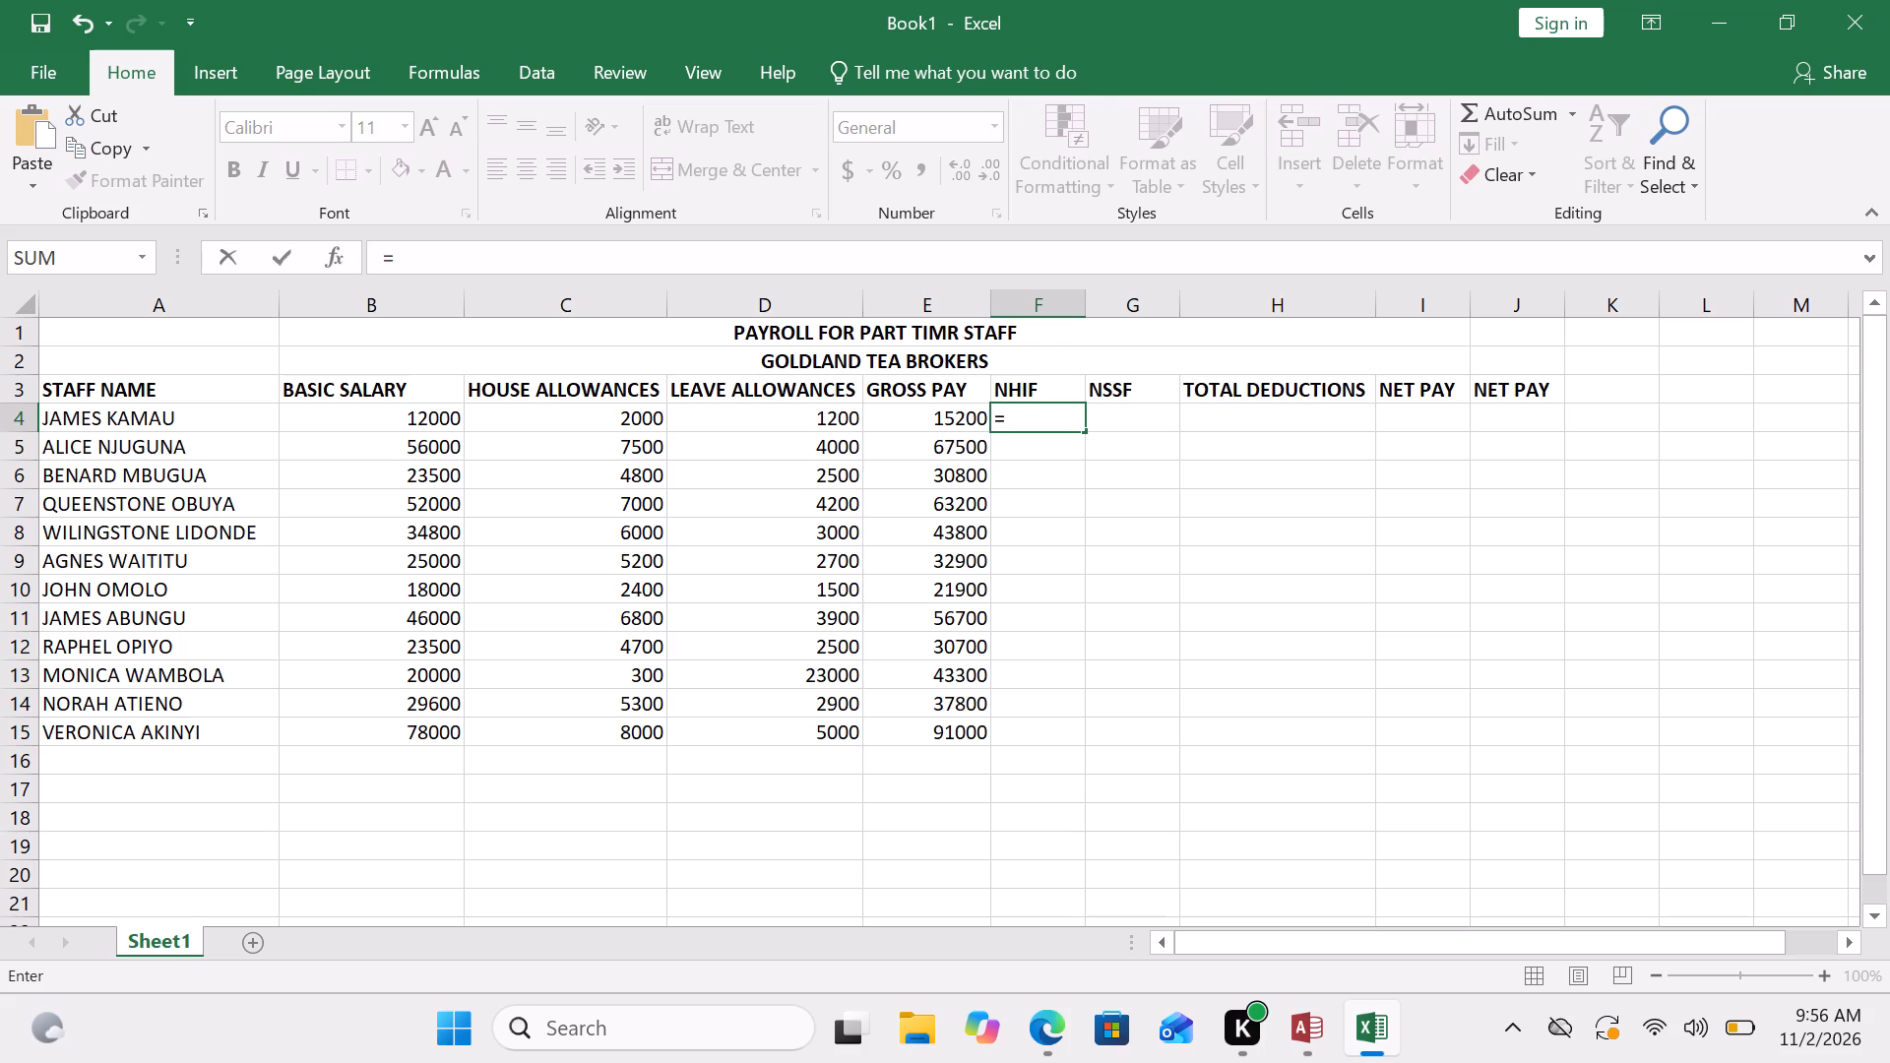
{"action": "key", "text": "g"}
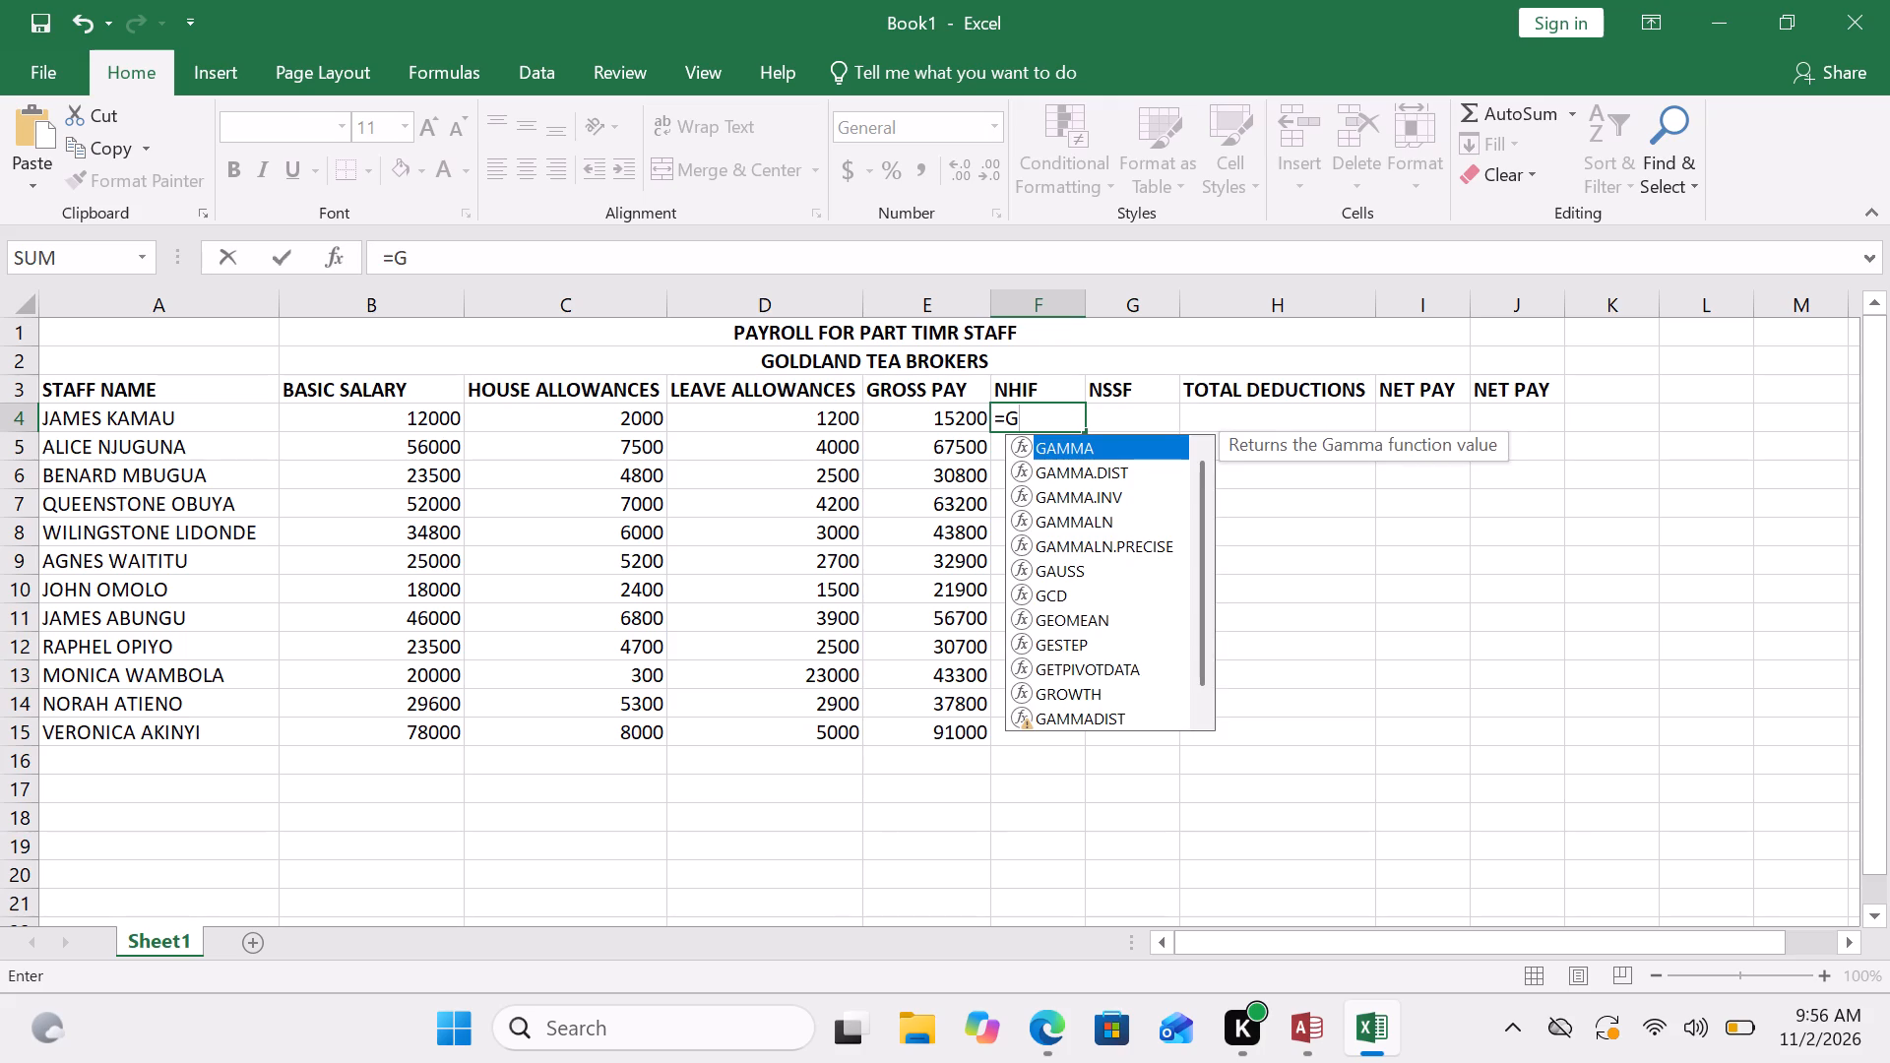
{"action": "key", "text": "BackSpace"}
{"action": "type", "text": "PRO"}
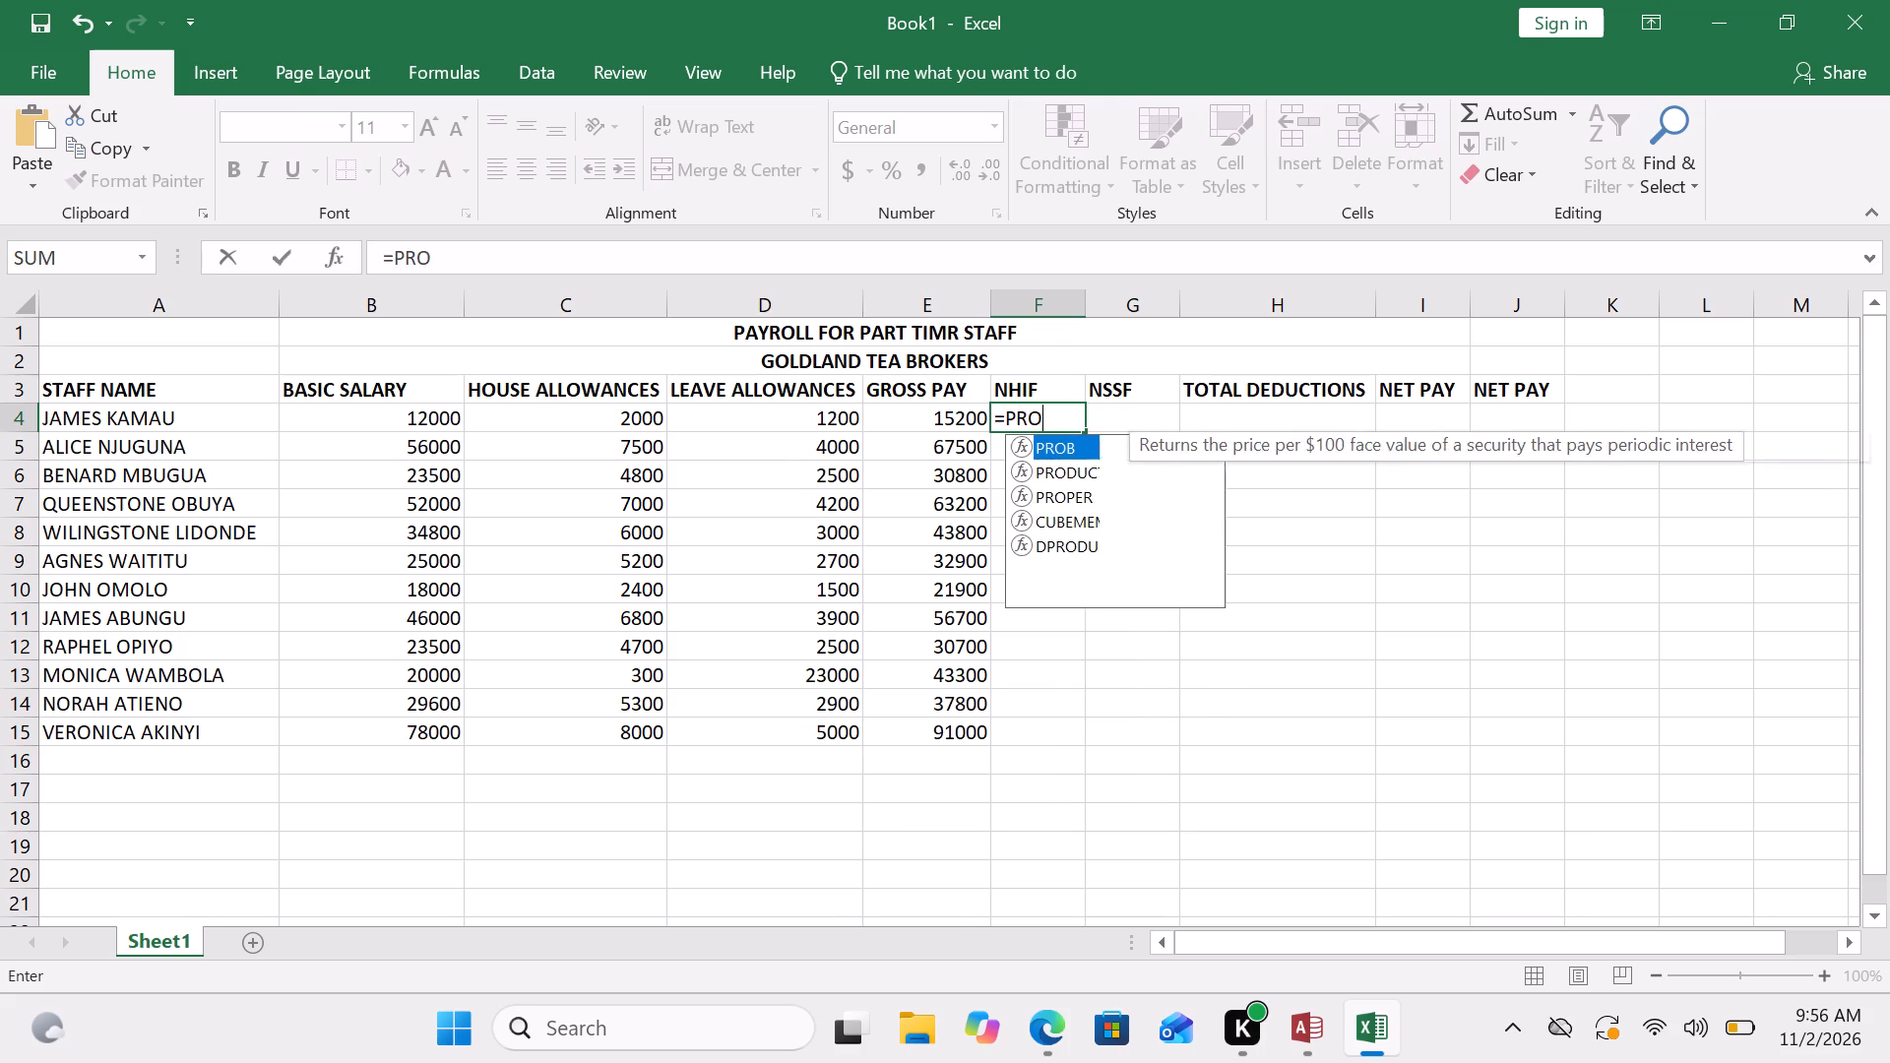
{"action": "left_click", "coordinate": [1060, 460]}
{"action": "double_click", "coordinate": [1060, 460]}
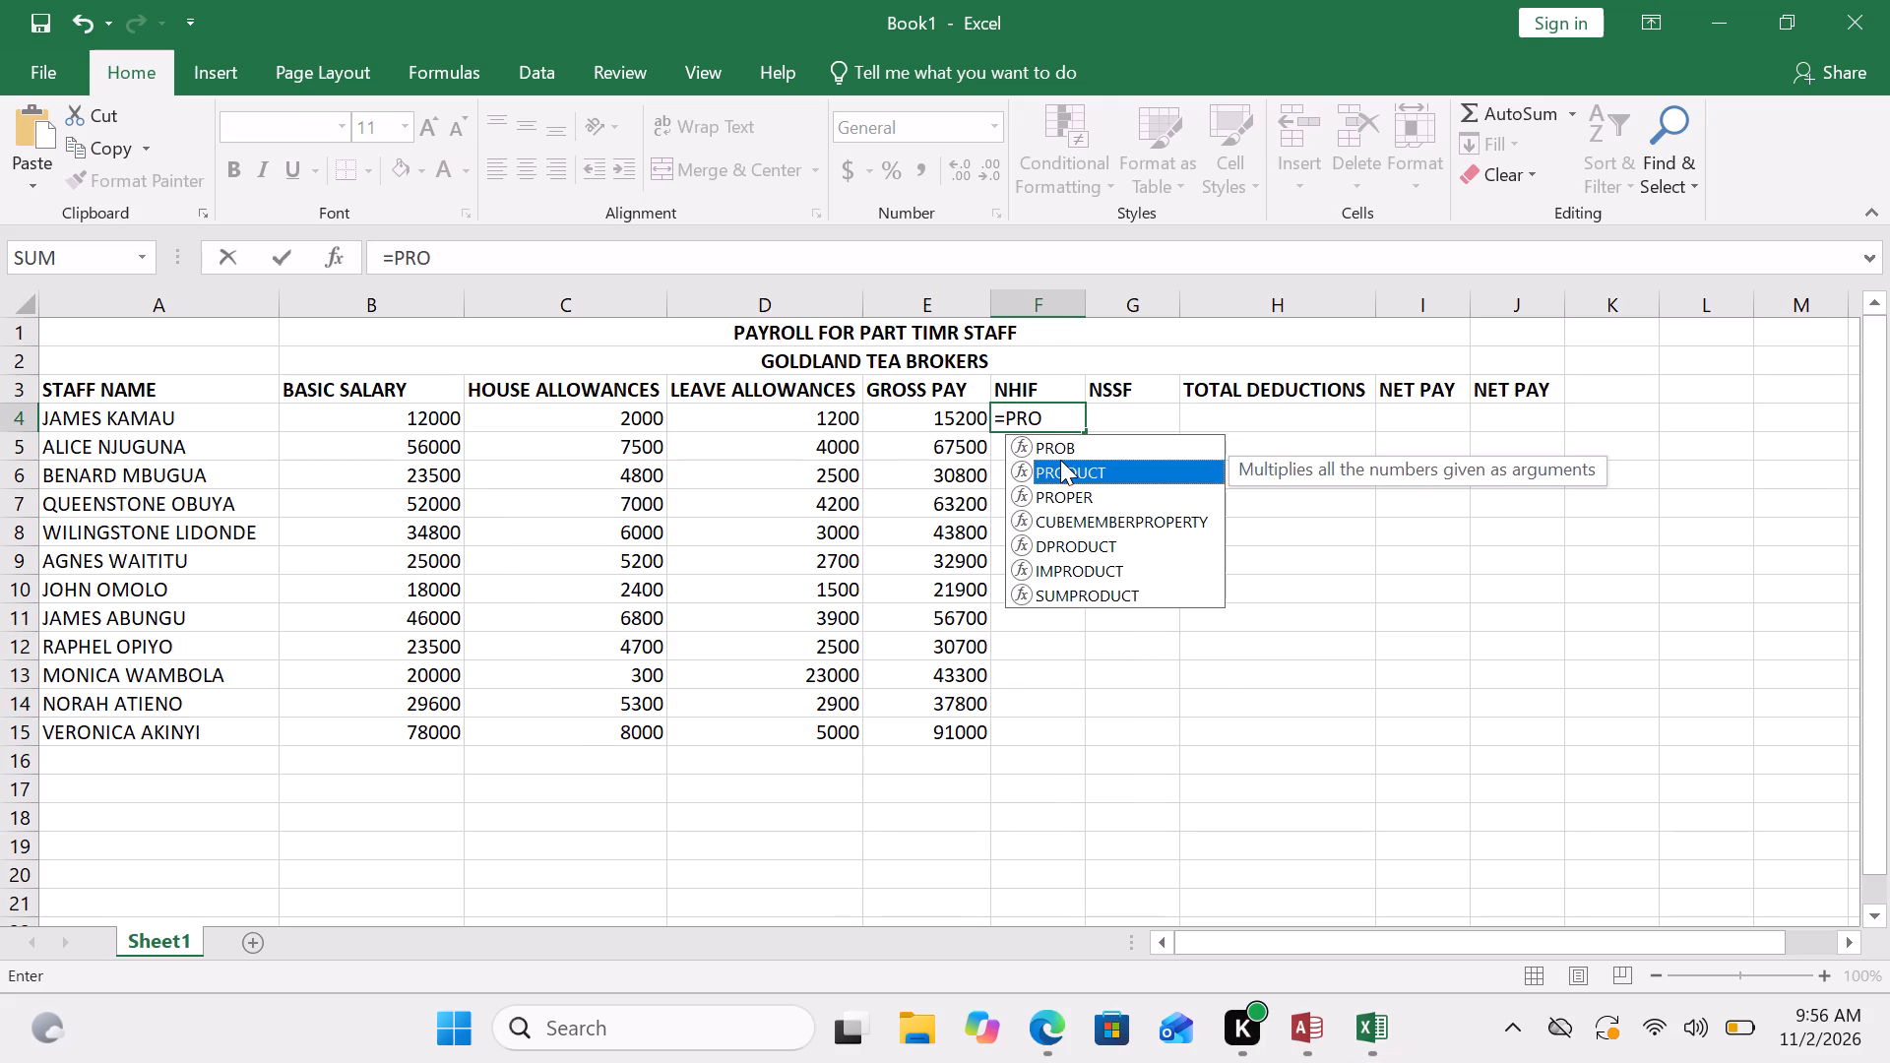
{"action": "left_click", "coordinate": [907, 421]}
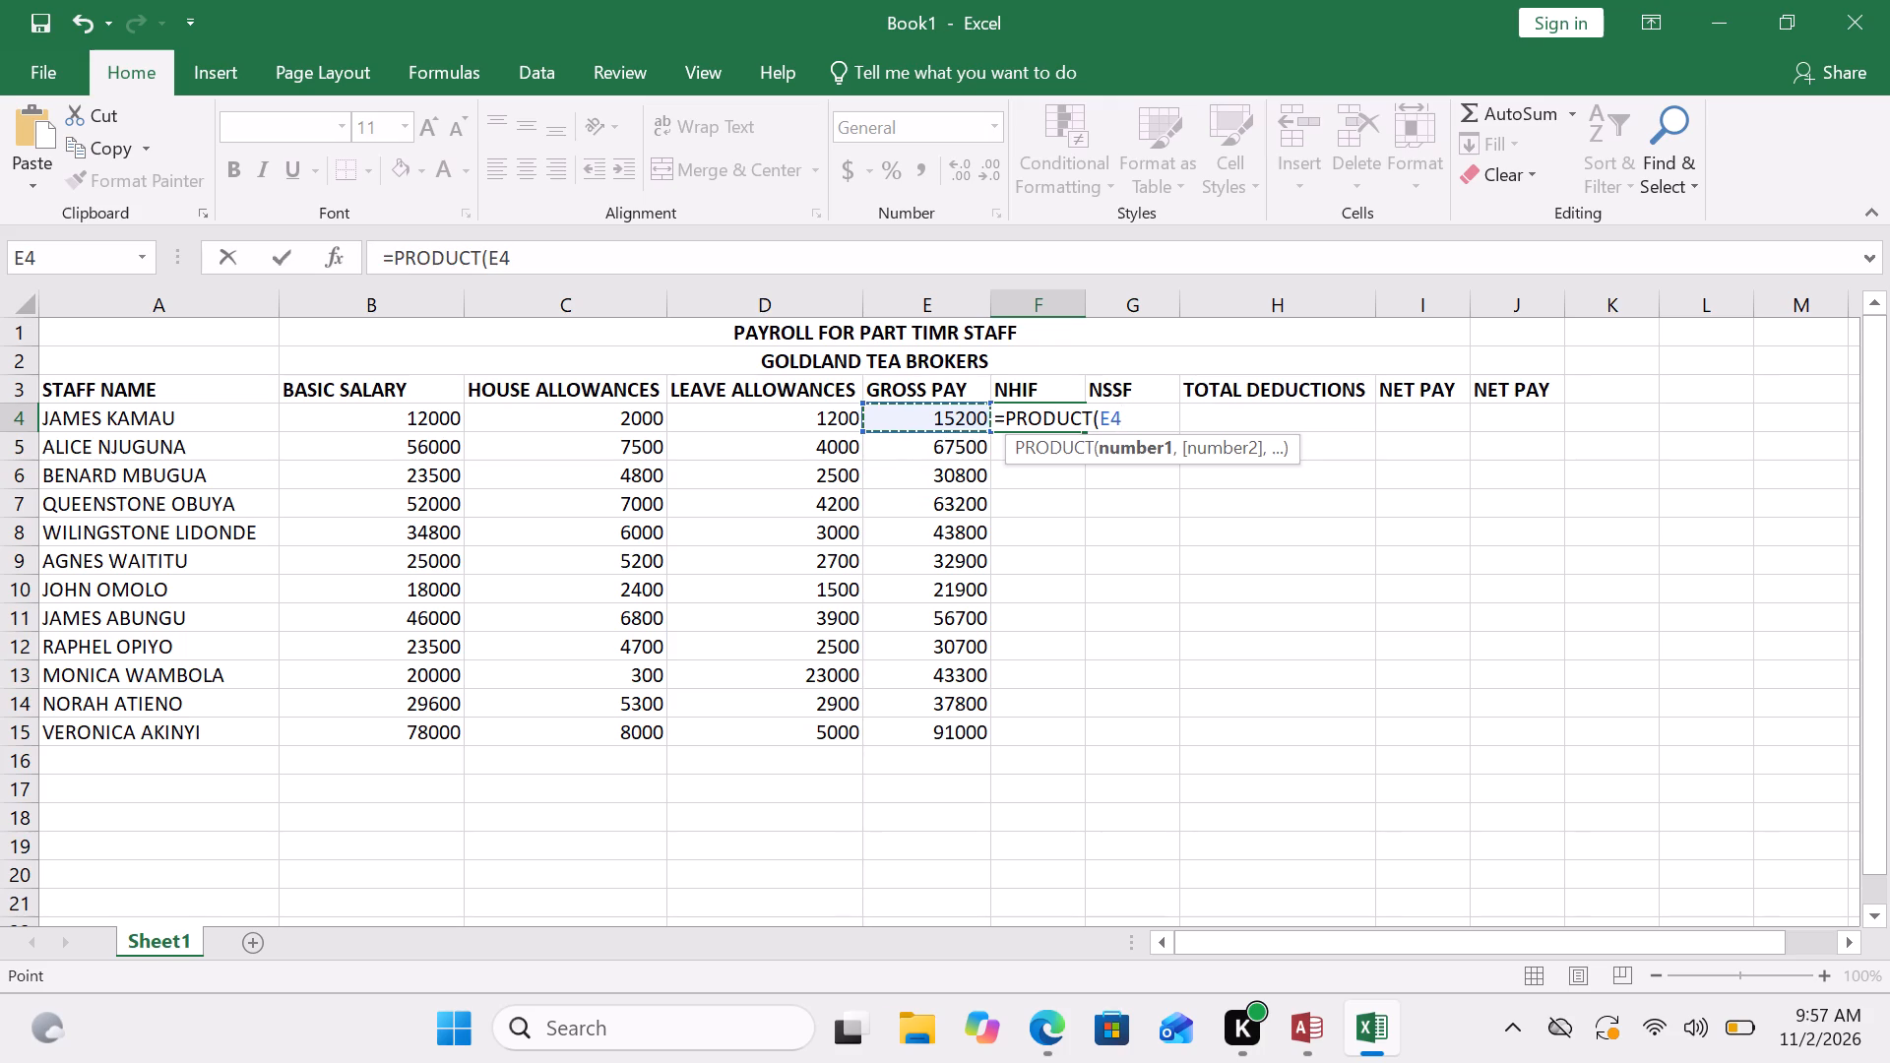
{"action": "key", "text": "comma"}
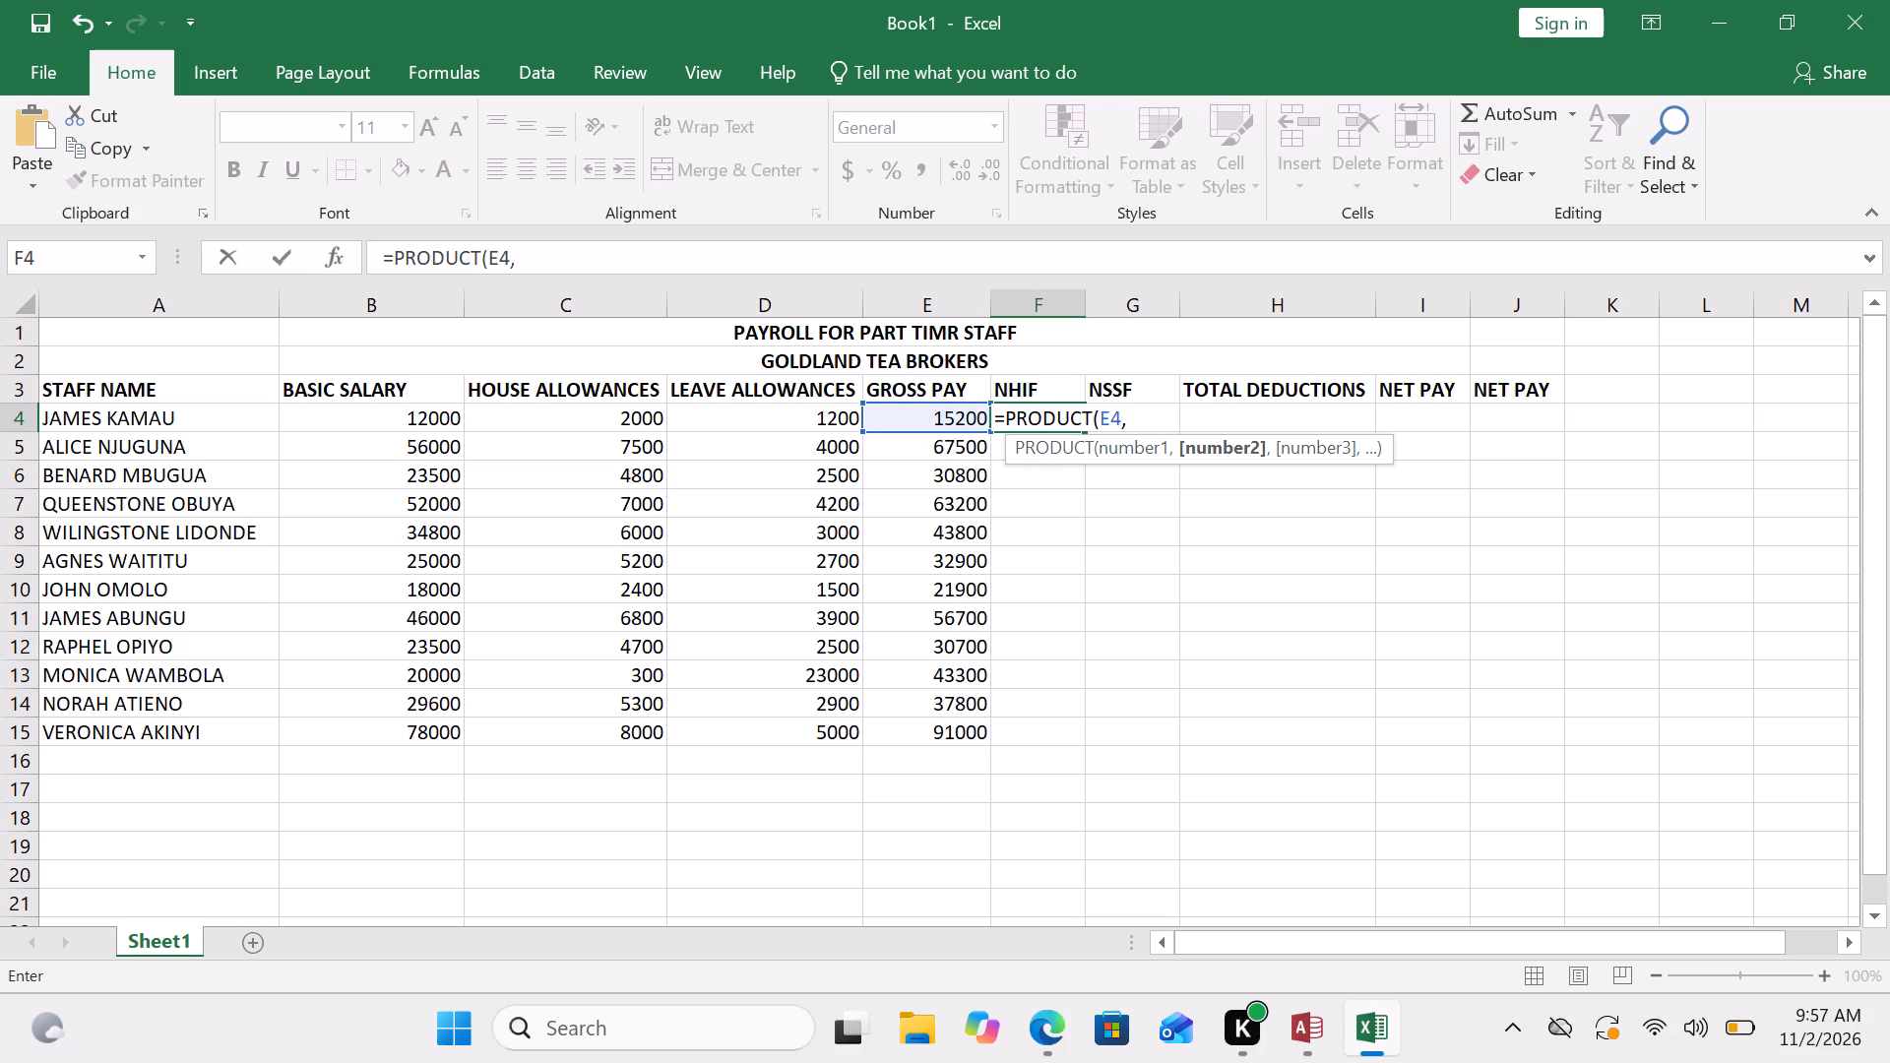
{"action": "type", "text": "0."}
{"action": "key", "text": "0"}
{"action": "key", "text": "9"}
{"action": "key", "text": "BackSpace"}
{"action": "key", "text": "3"}
{"action": "key", "text": "shift+parenright"}
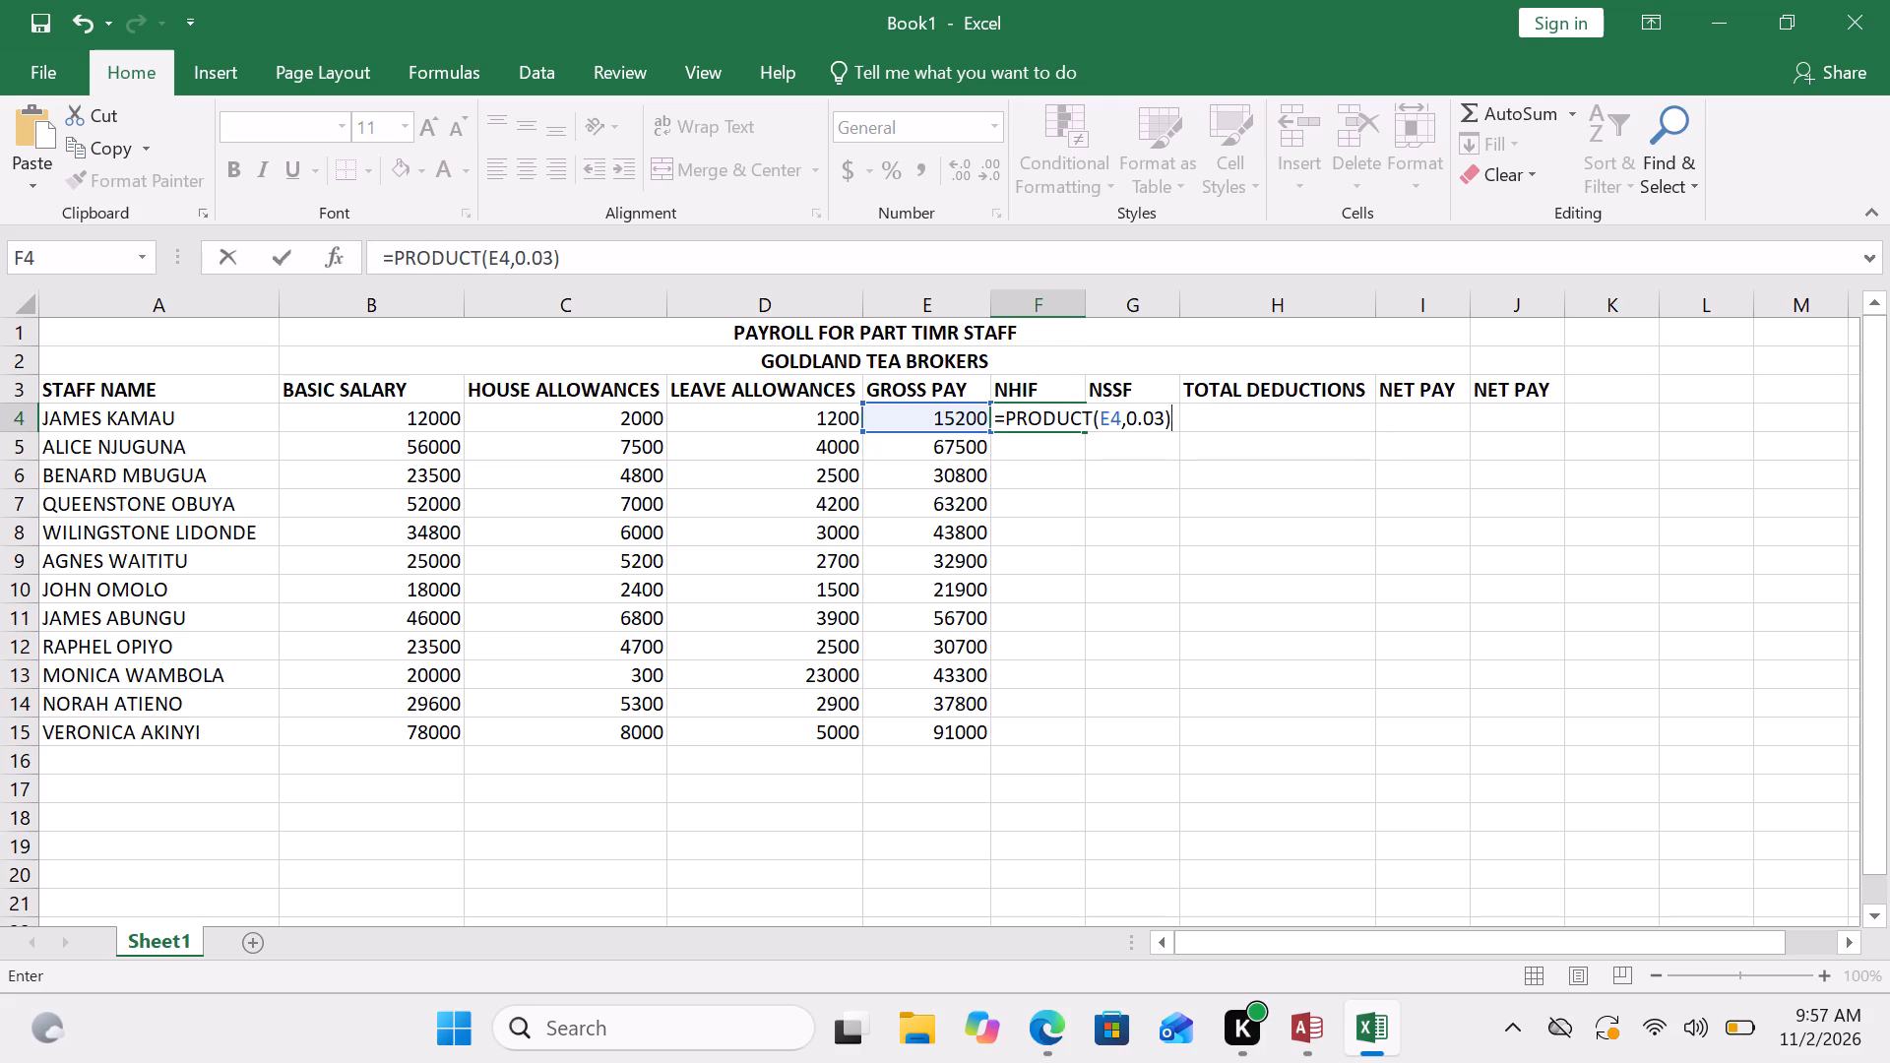
{"action": "key", "text": "Return"}
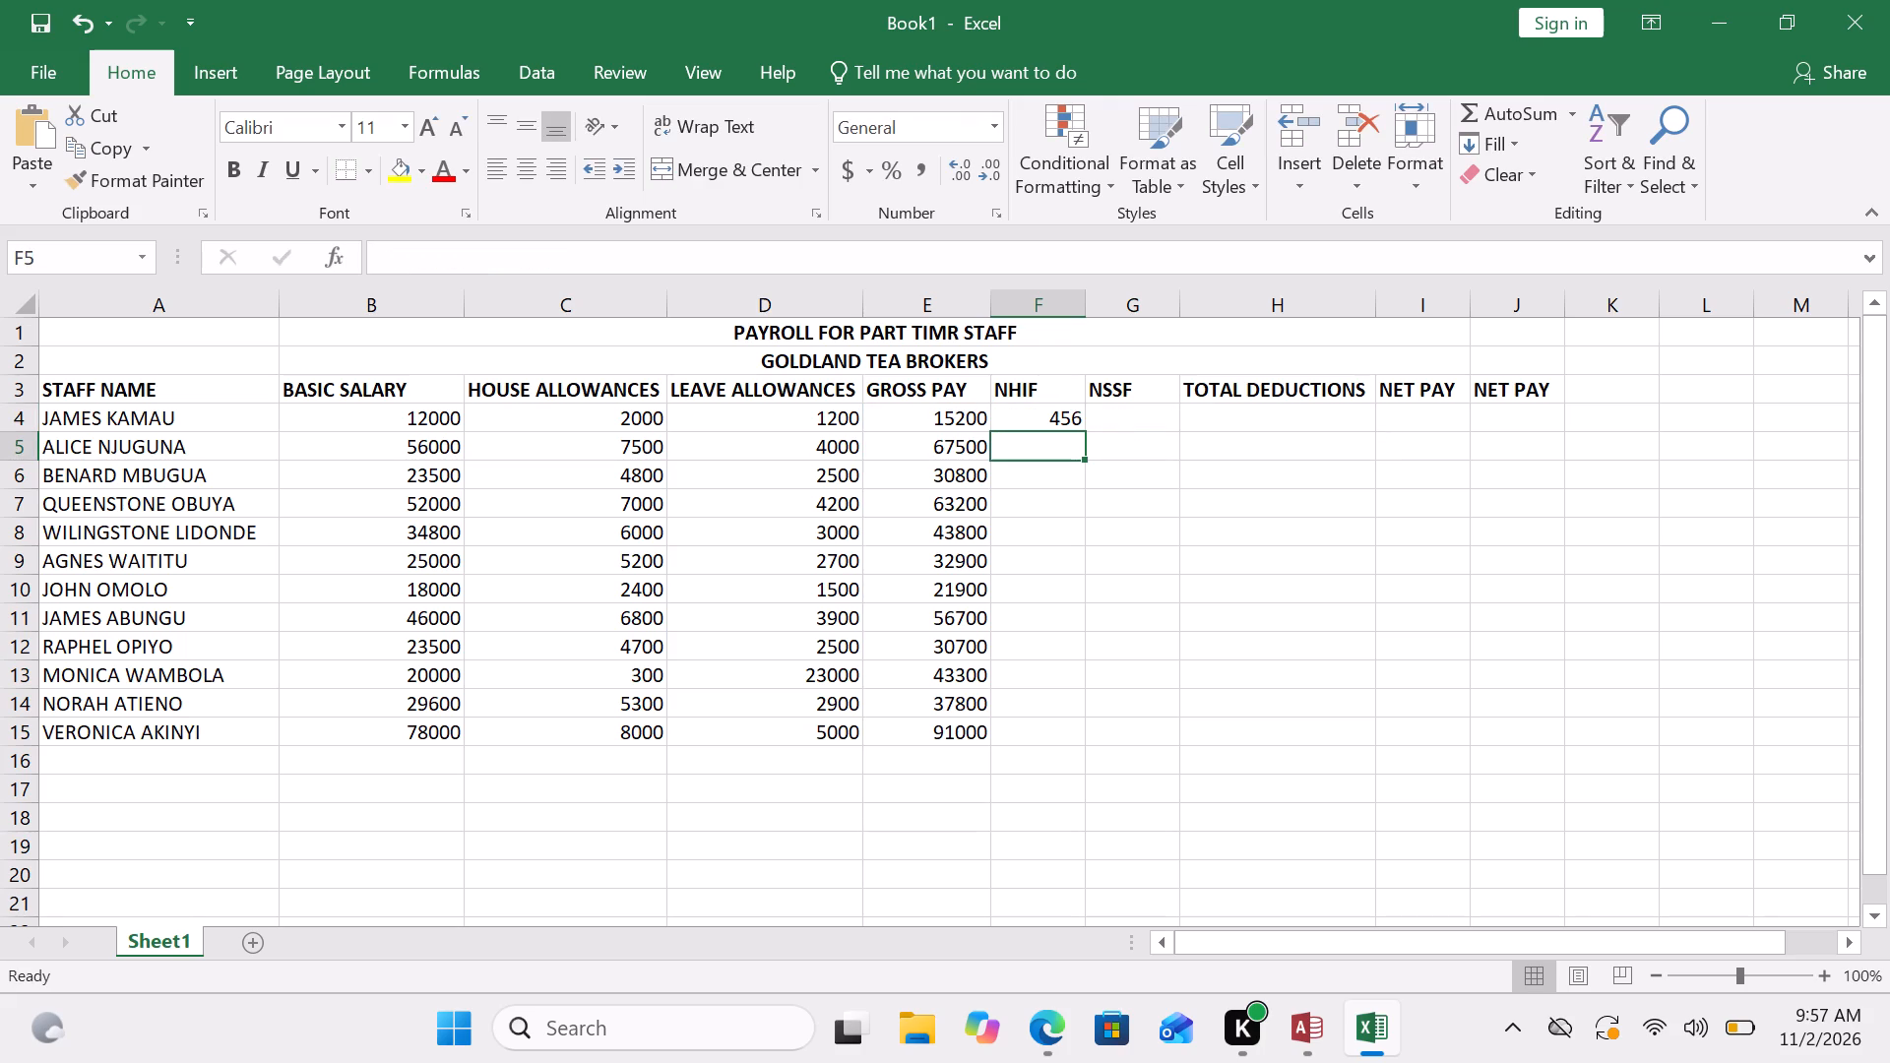
Fill the NHIF formula from F4 down through F15 for all the remaining staff rows.
{"action": "left_click", "coordinate": [1069, 426]}
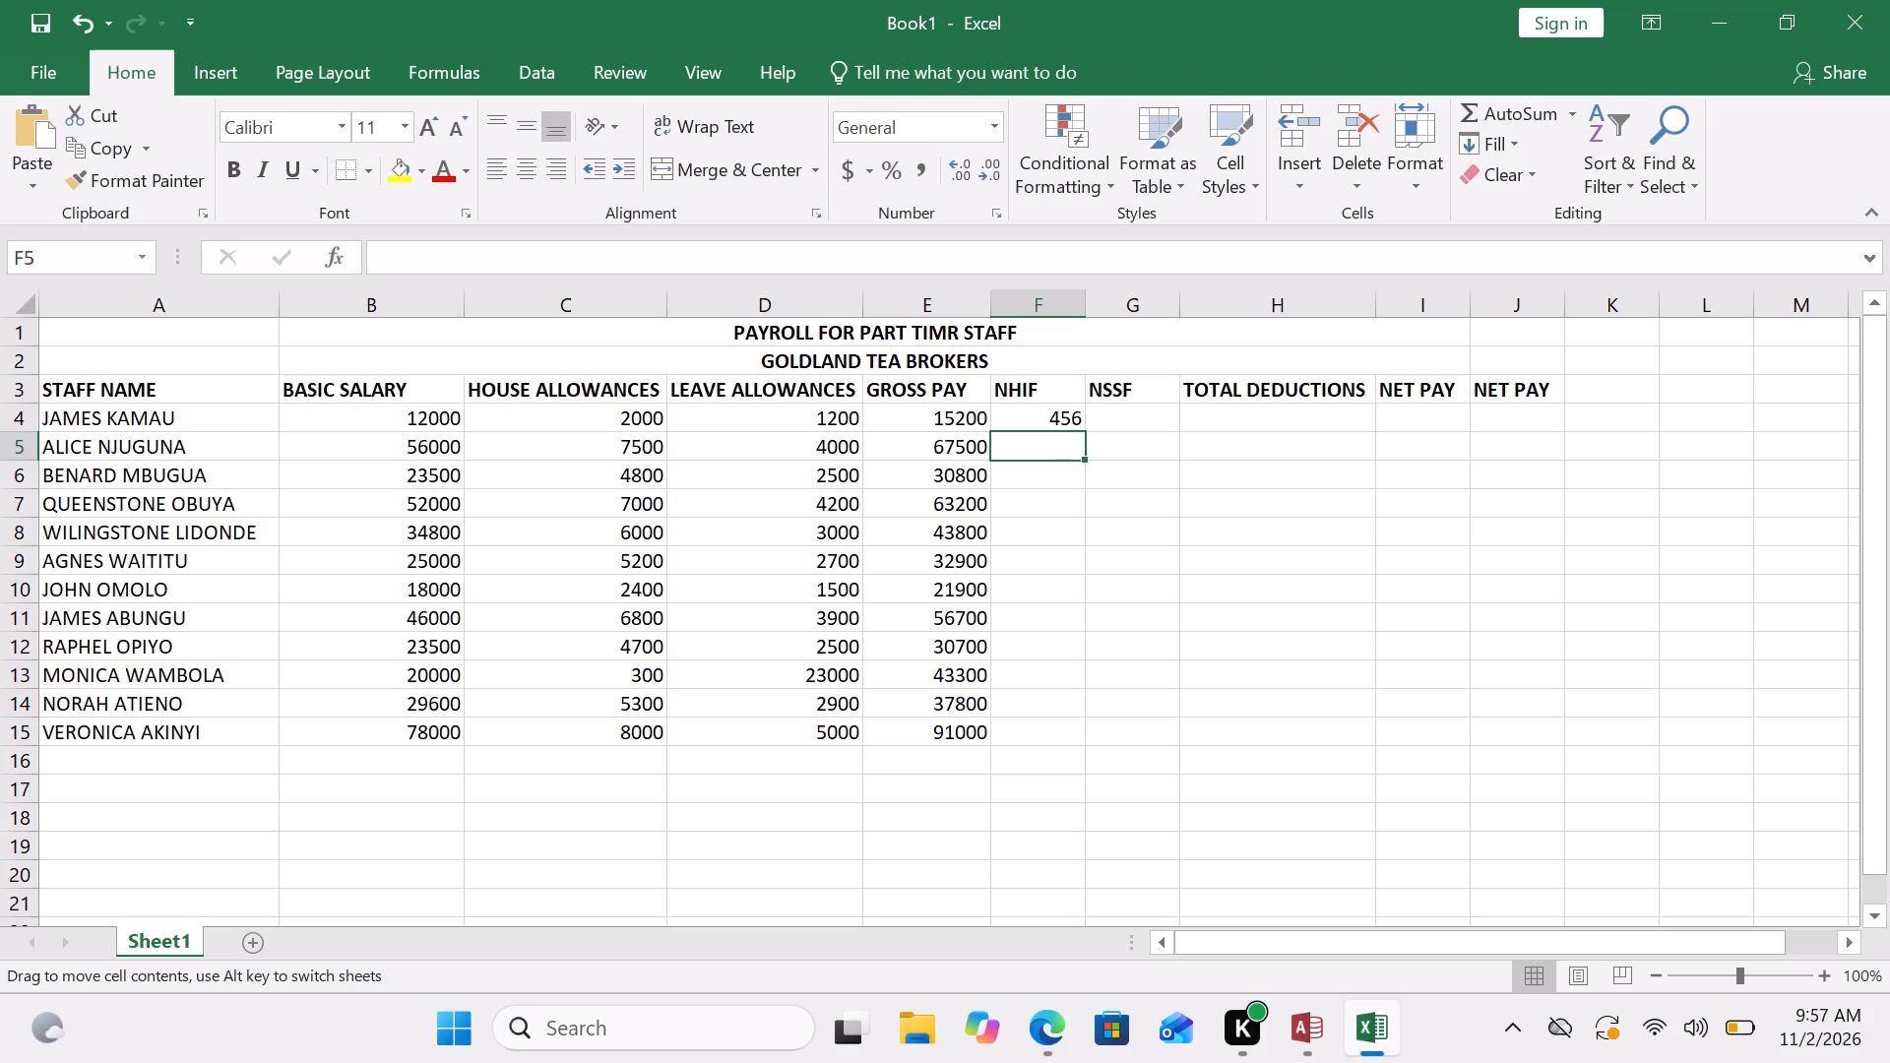
{"action": "double_click", "coordinate": [1057, 423]}
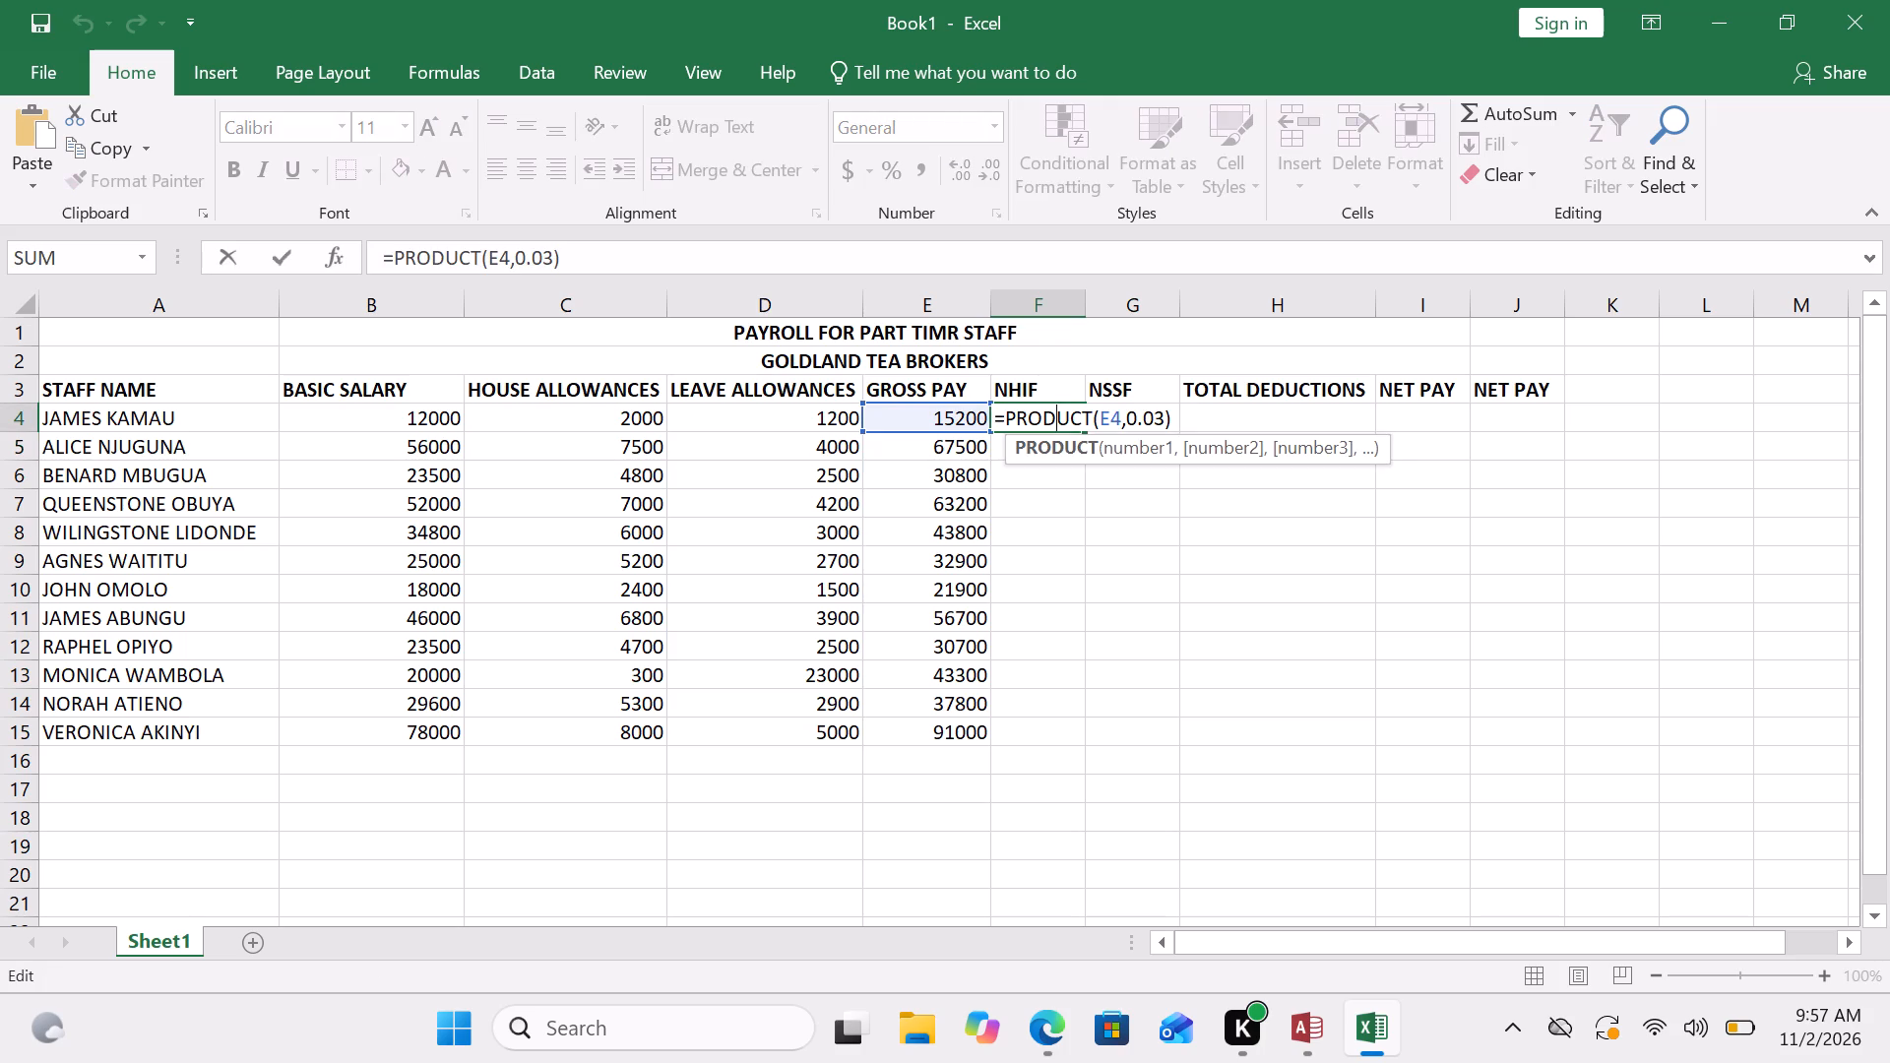
{"action": "left_click", "coordinate": [1090, 540]}
{"action": "left_click", "coordinate": [1039, 420]}
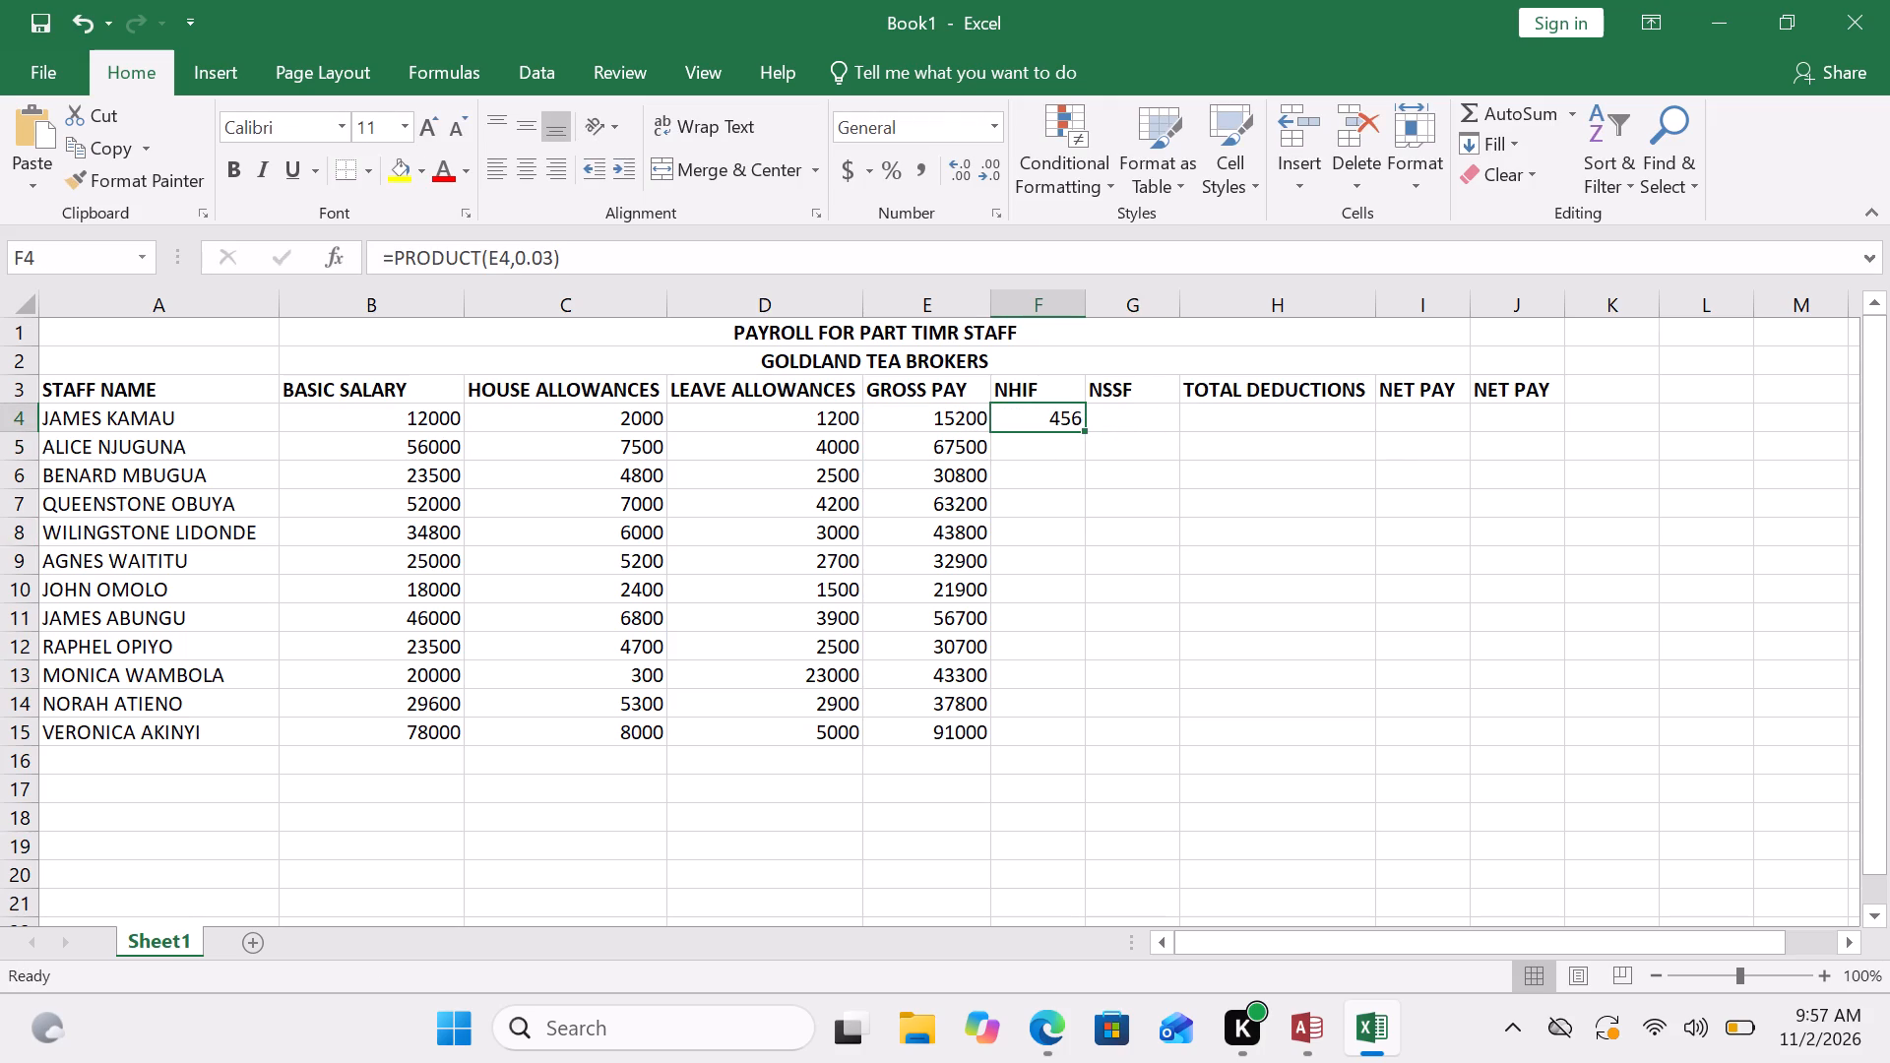
{"action": "left_click_drag", "start_coordinate": [1077, 440], "coordinate": [1060, 874]}
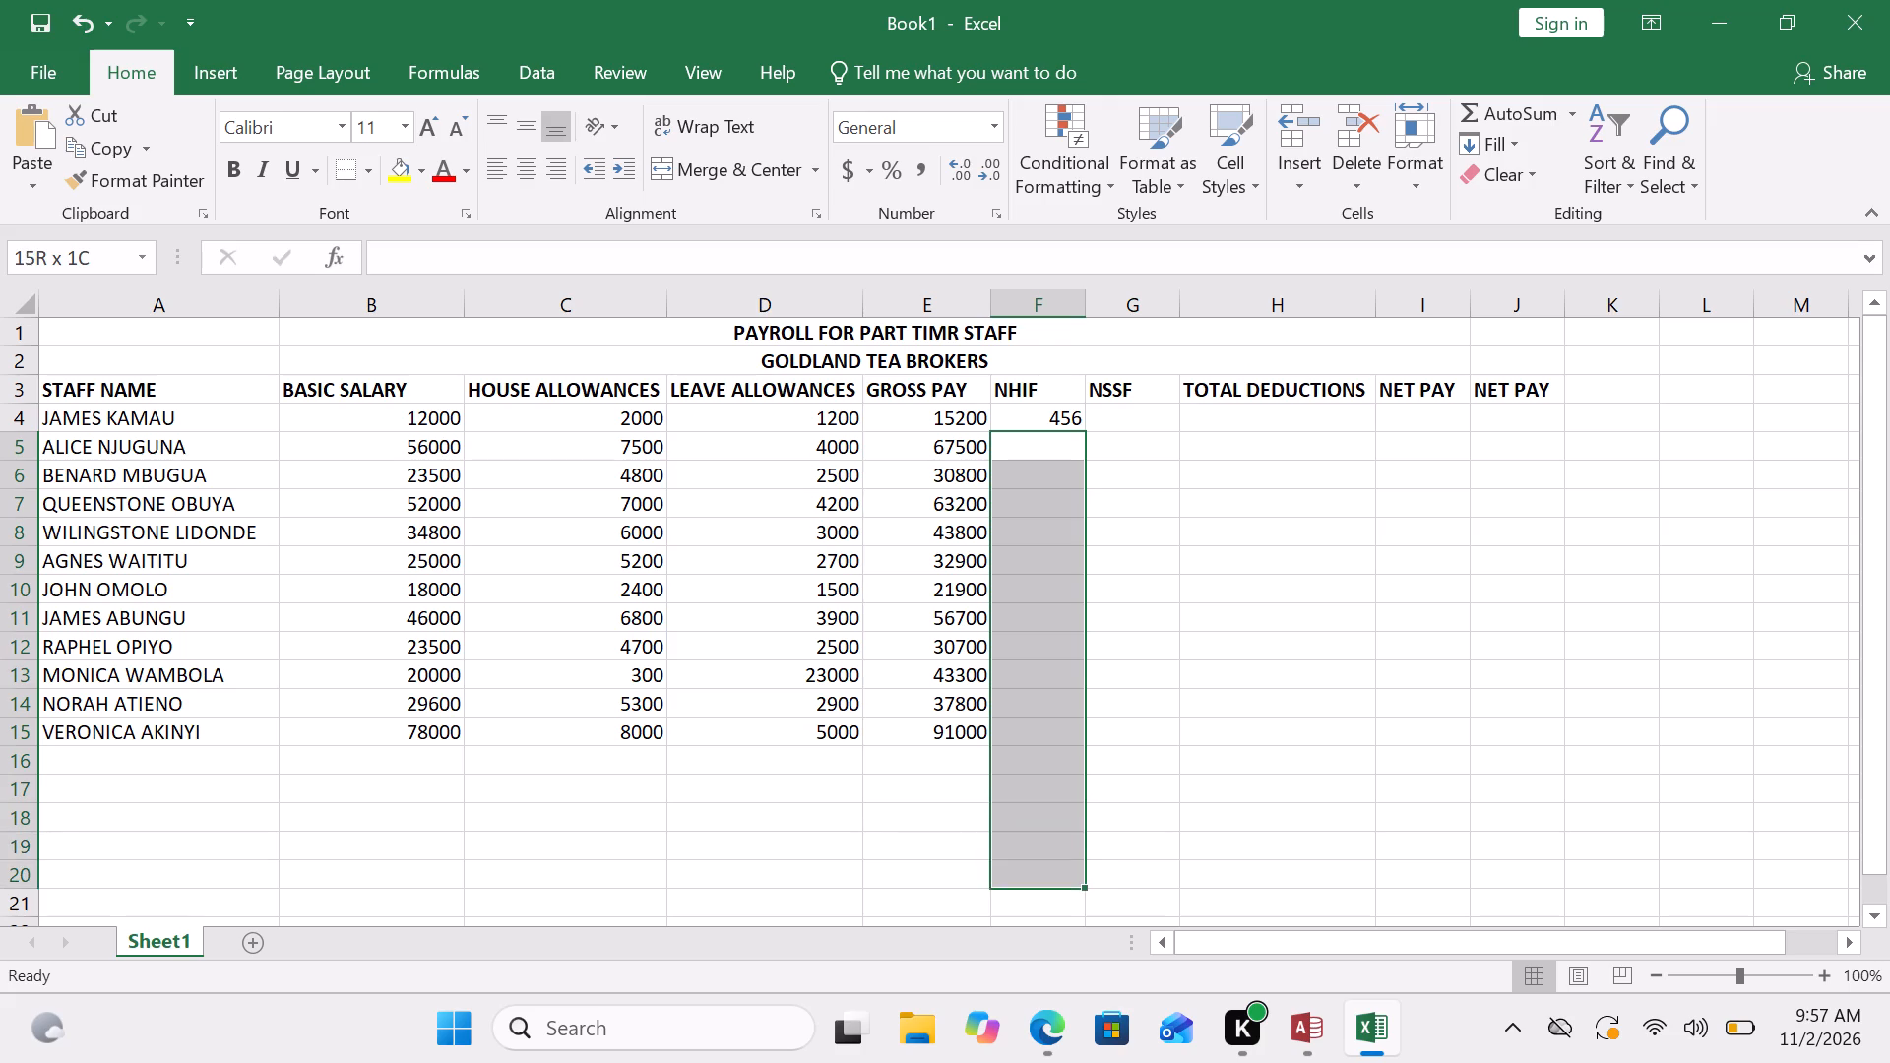
{"action": "left_click_drag", "start_coordinate": [1060, 874], "coordinate": [1049, 446]}
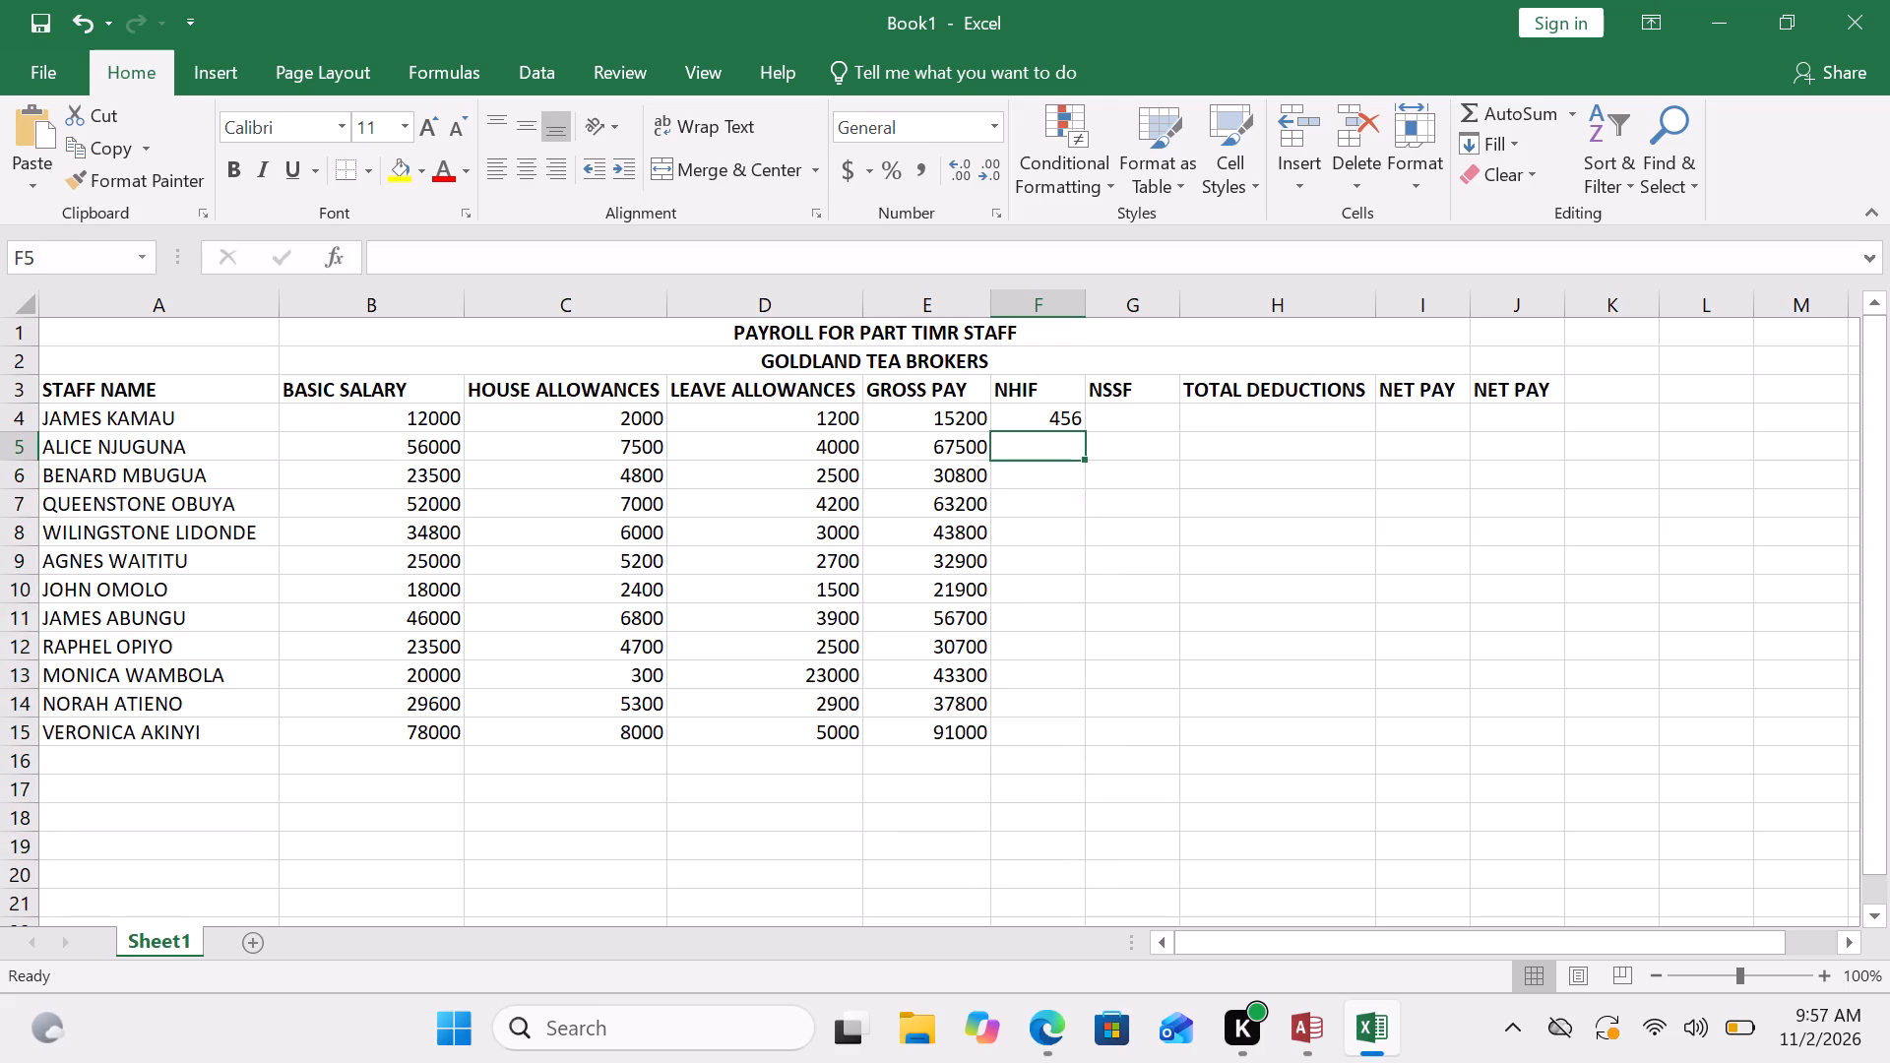
{"action": "left_click", "coordinate": [1038, 425]}
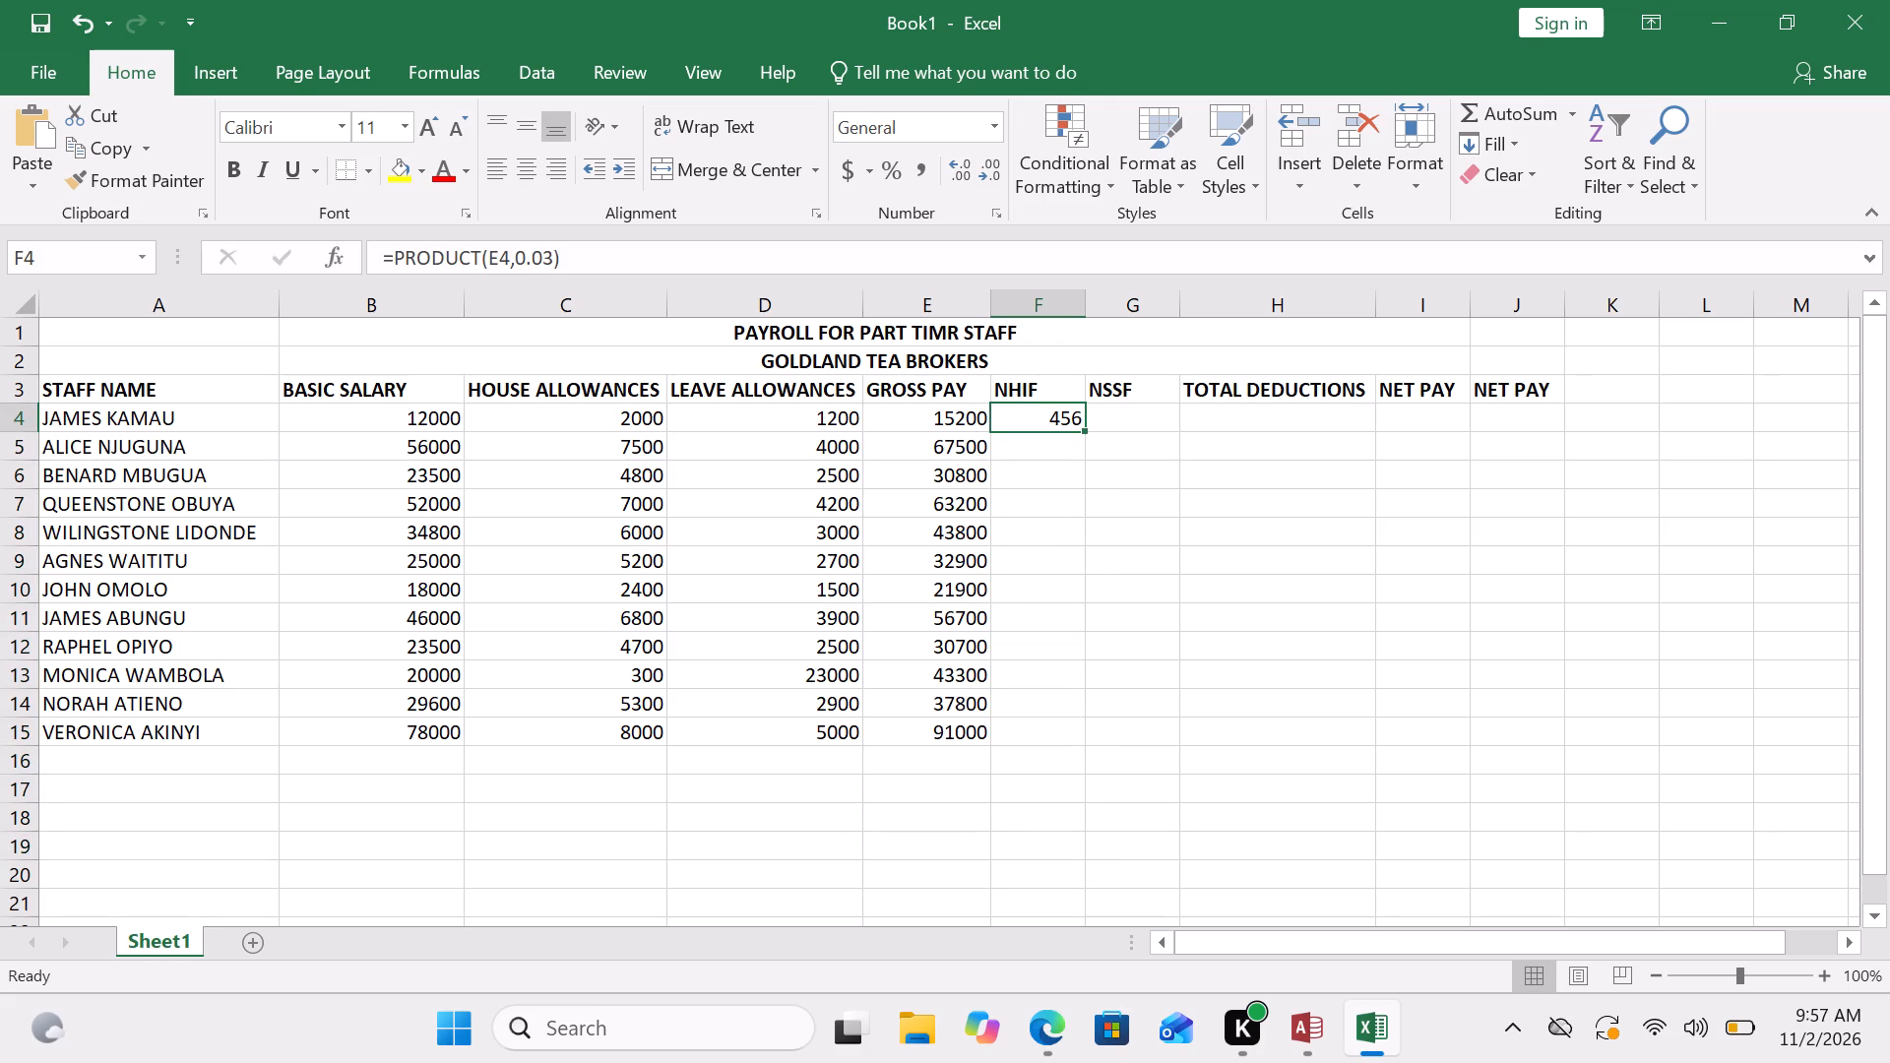
{"action": "left_click_drag", "start_coordinate": [1079, 432], "coordinate": [1056, 714]}
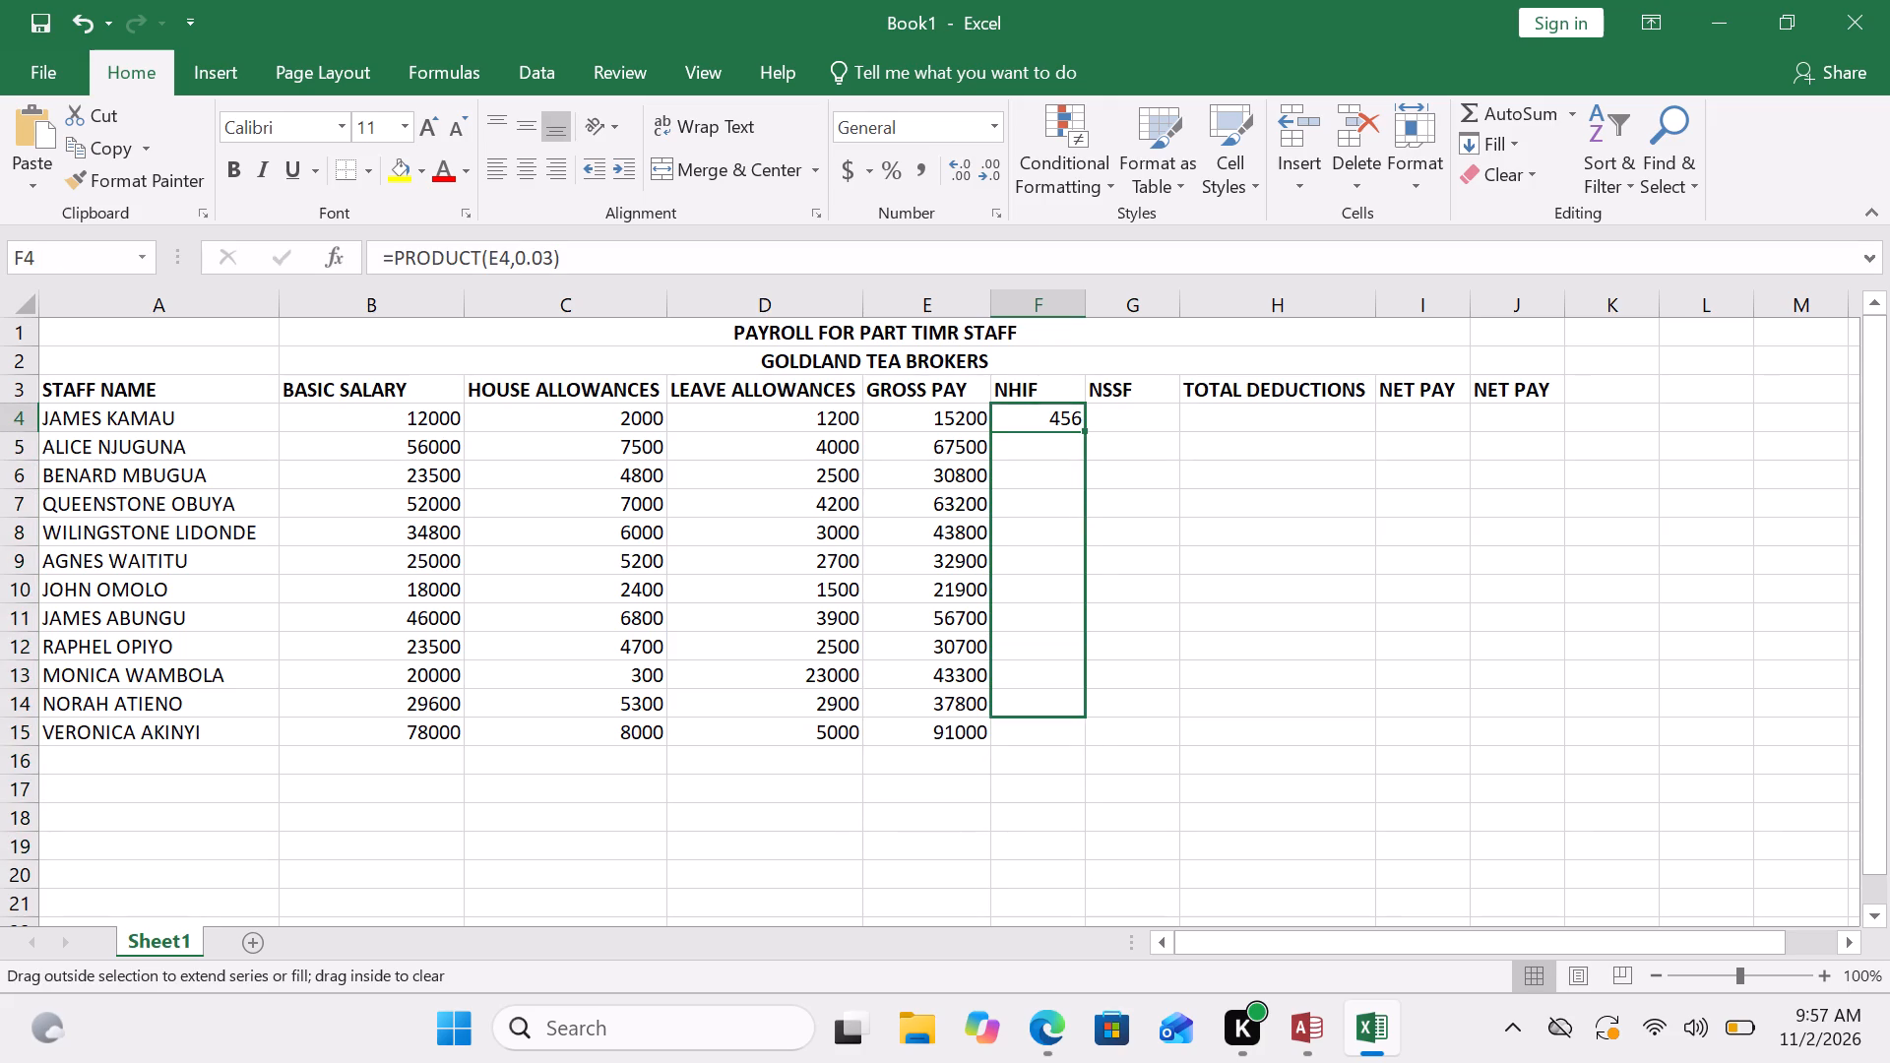
{"action": "left_click_drag", "start_coordinate": [1056, 714], "coordinate": [1062, 739]}
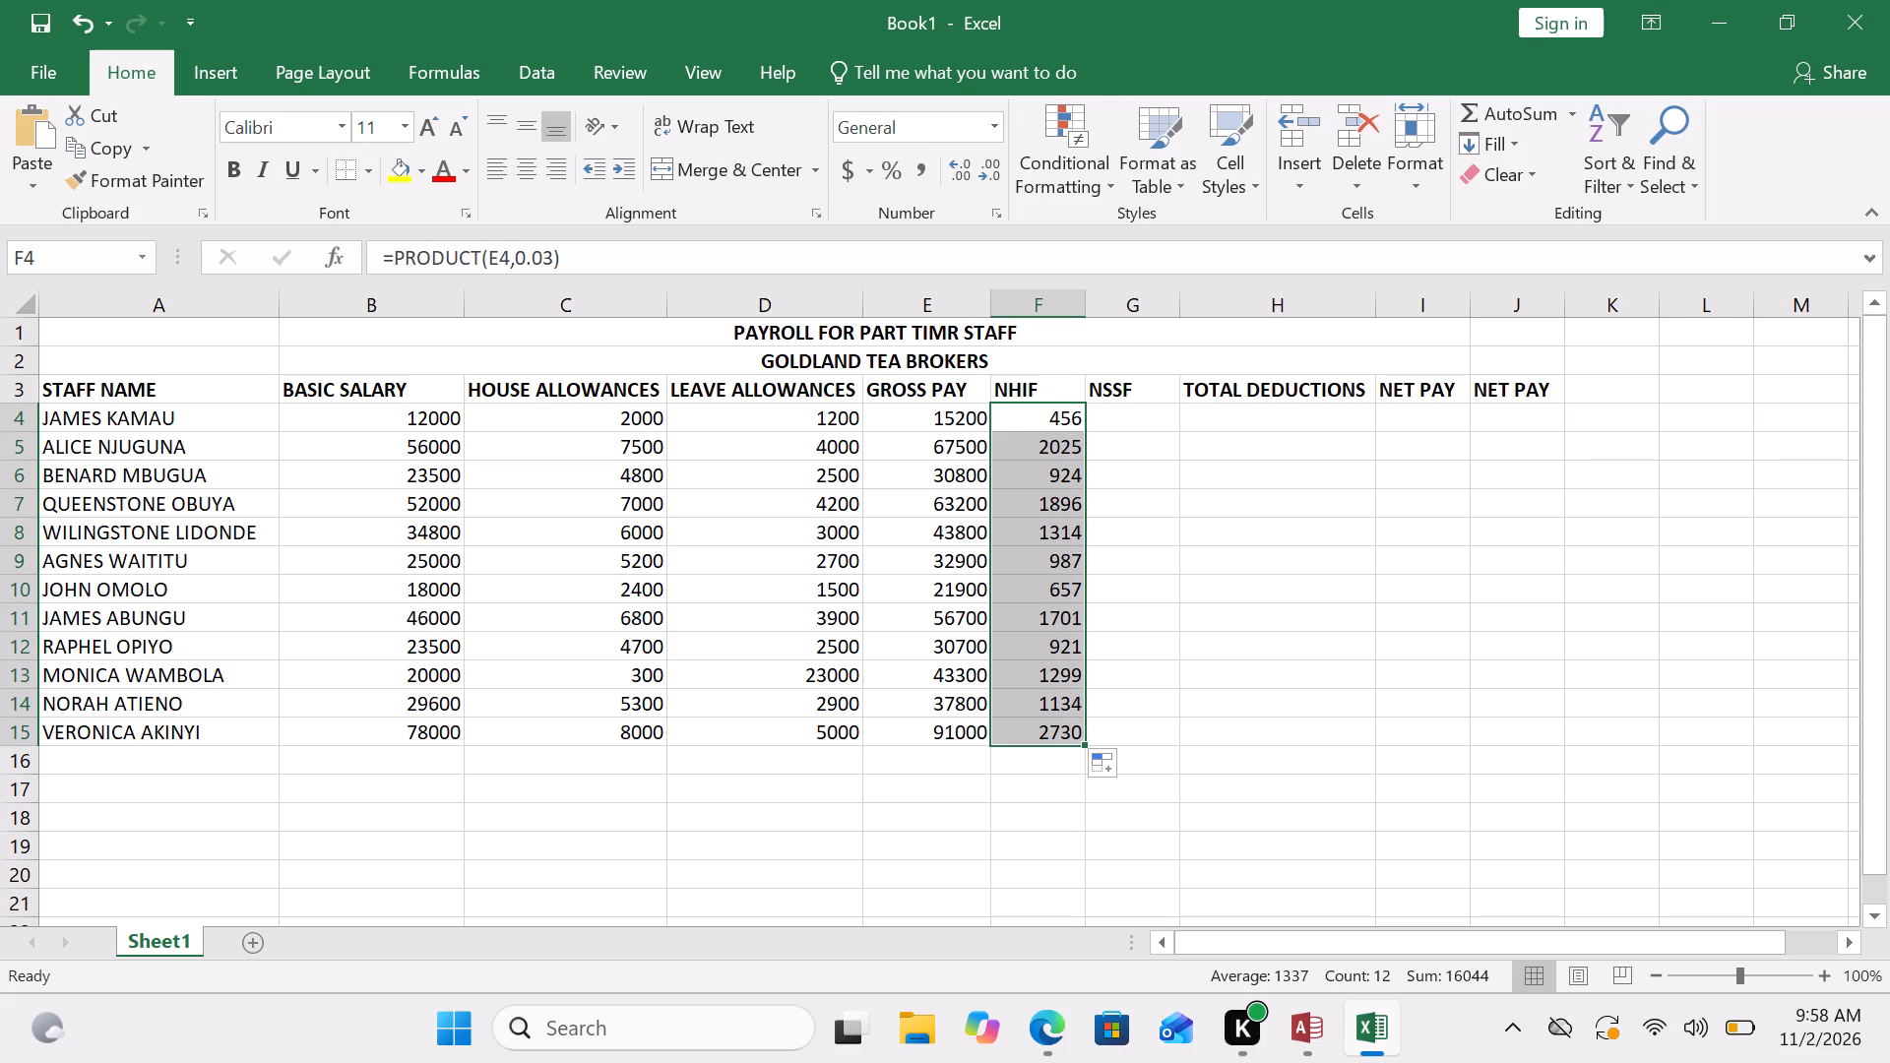
Enter the formula =PRODUCT(E4,0.02) in cell G4 to calculate the first employee's NSSF from gross pay.
{"action": "left_click", "coordinate": [1102, 420]}
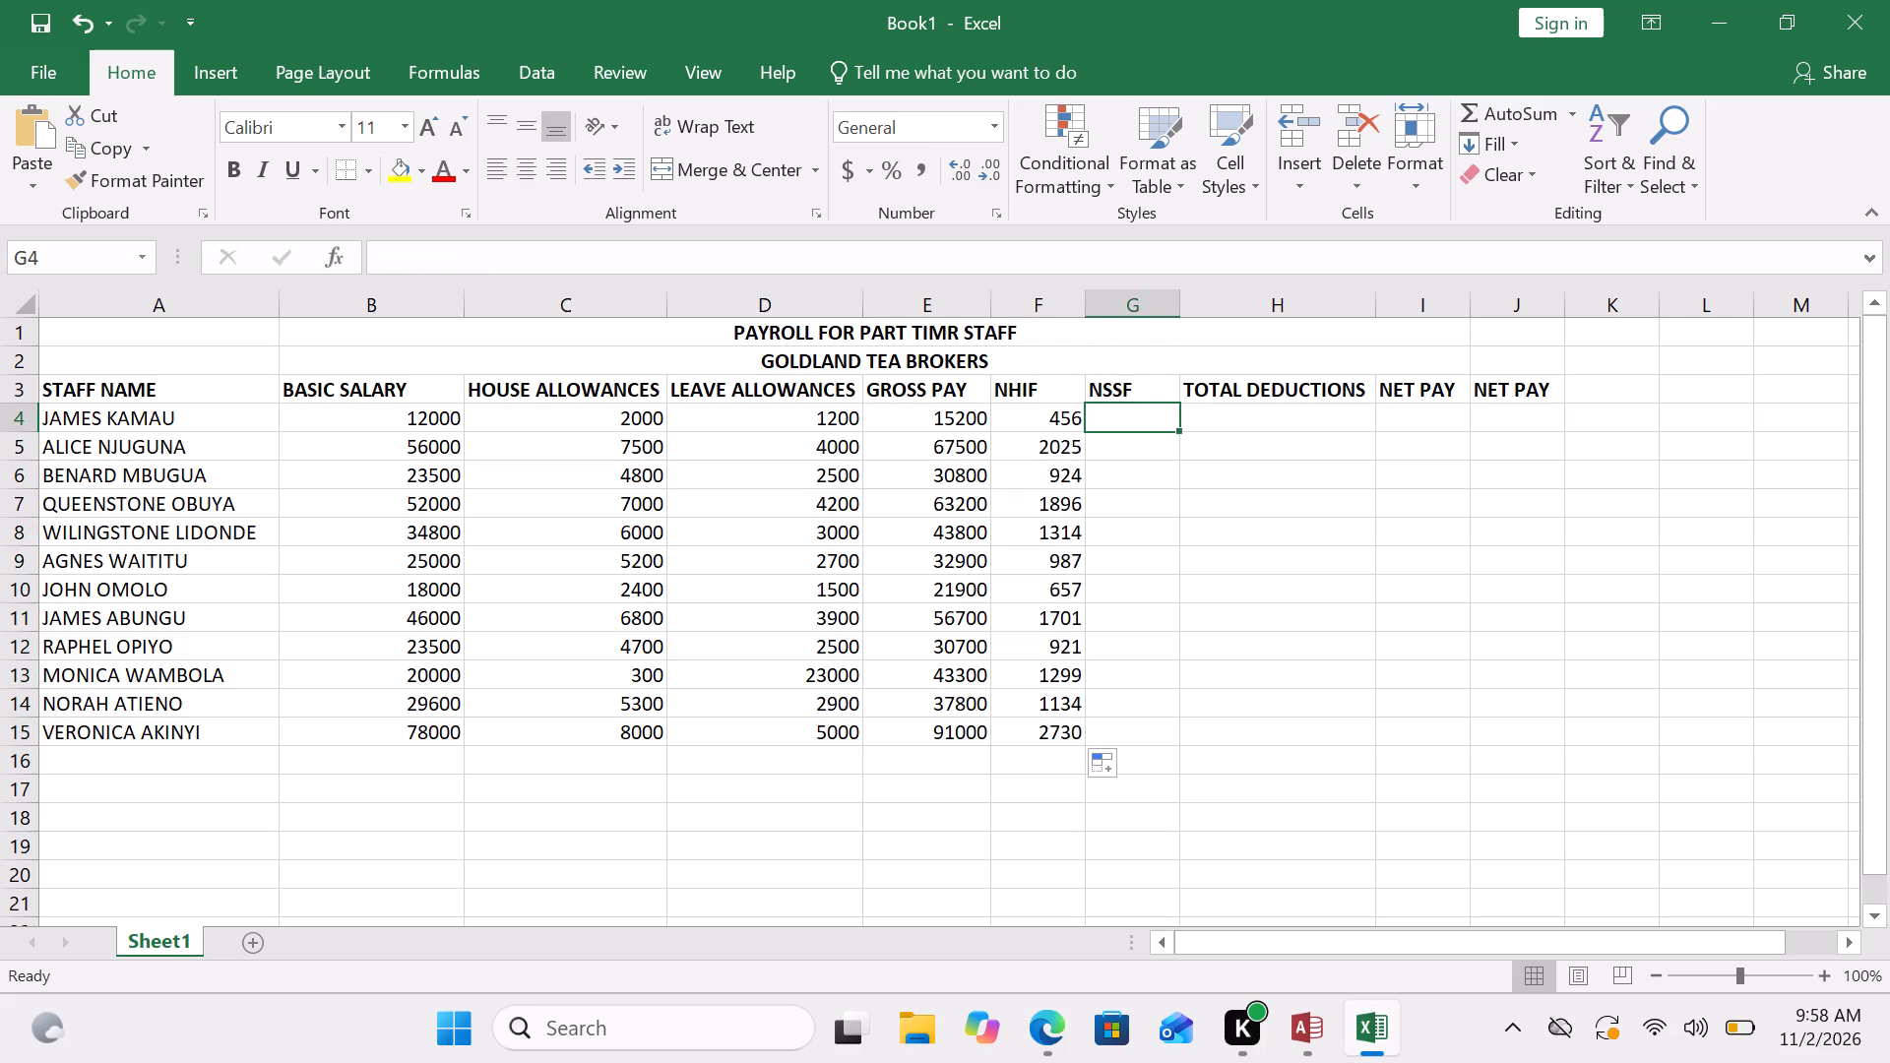
{"action": "key", "text": "equal"}
{"action": "key", "text": "p"}
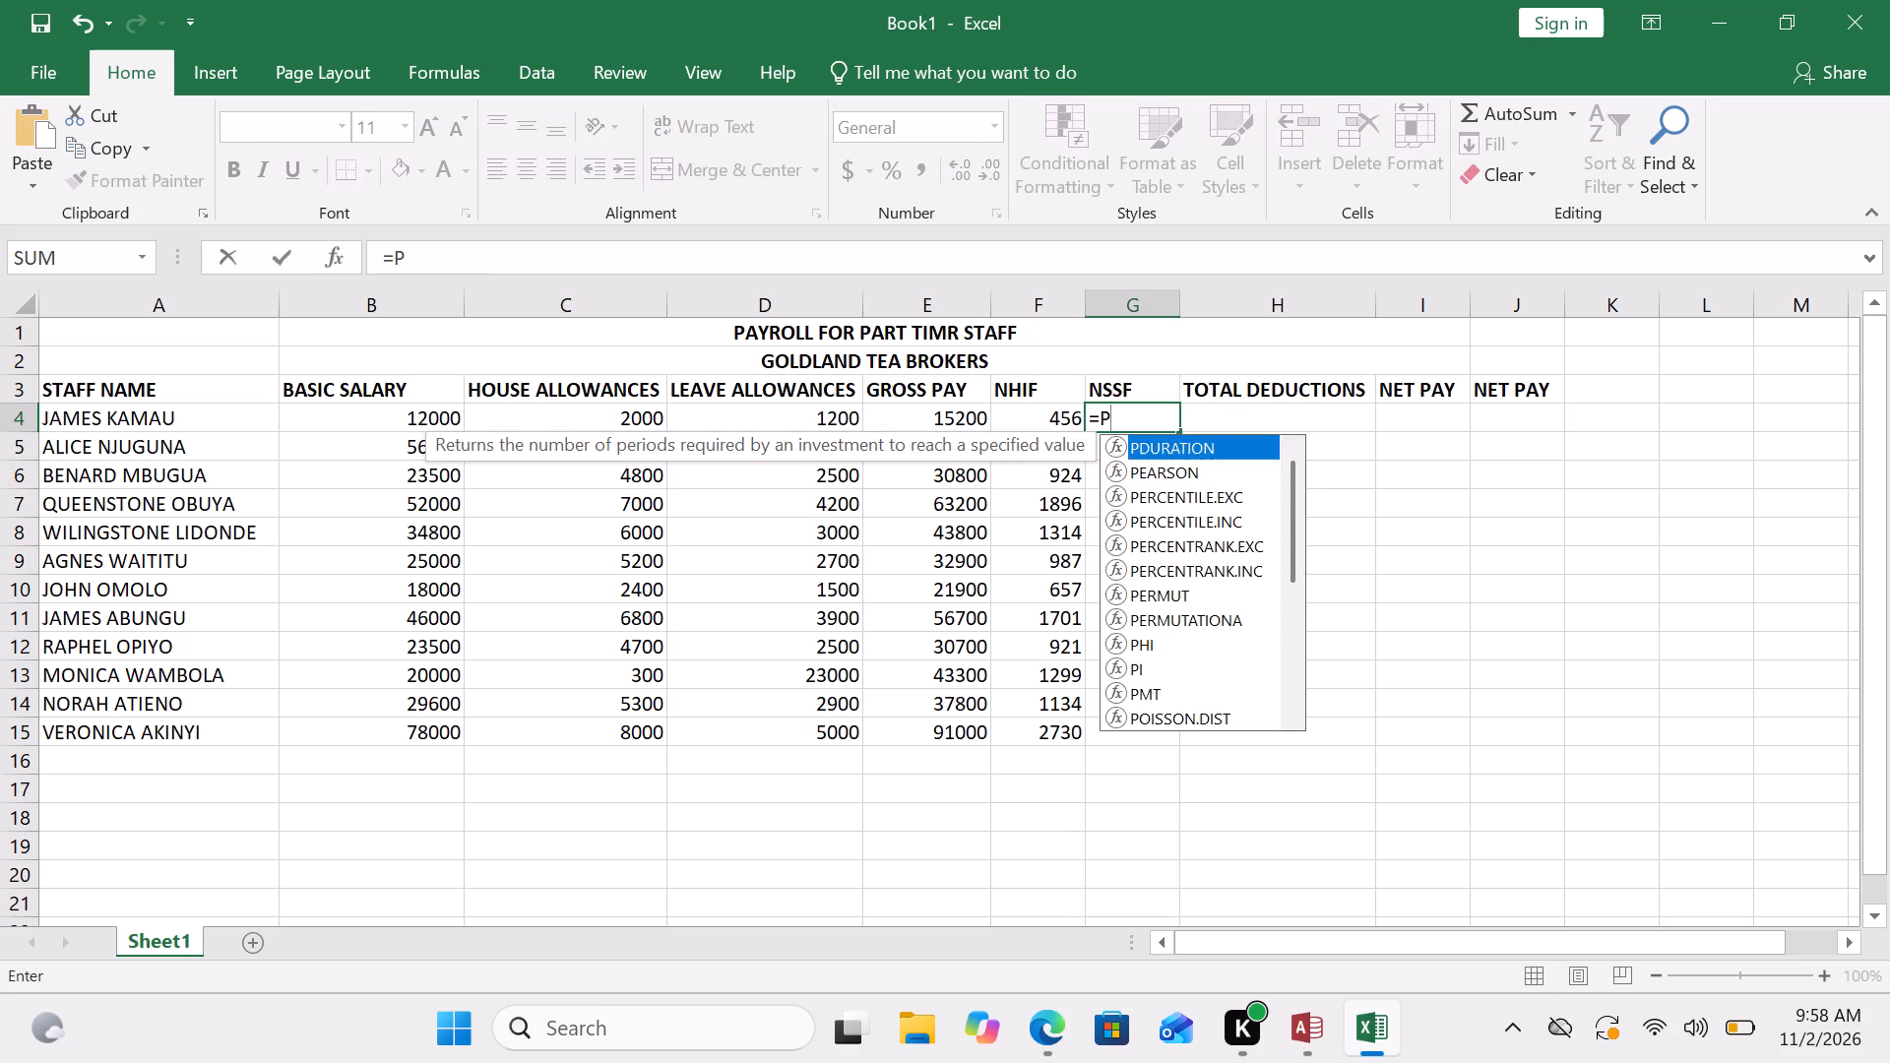
{"action": "key", "text": "r"}
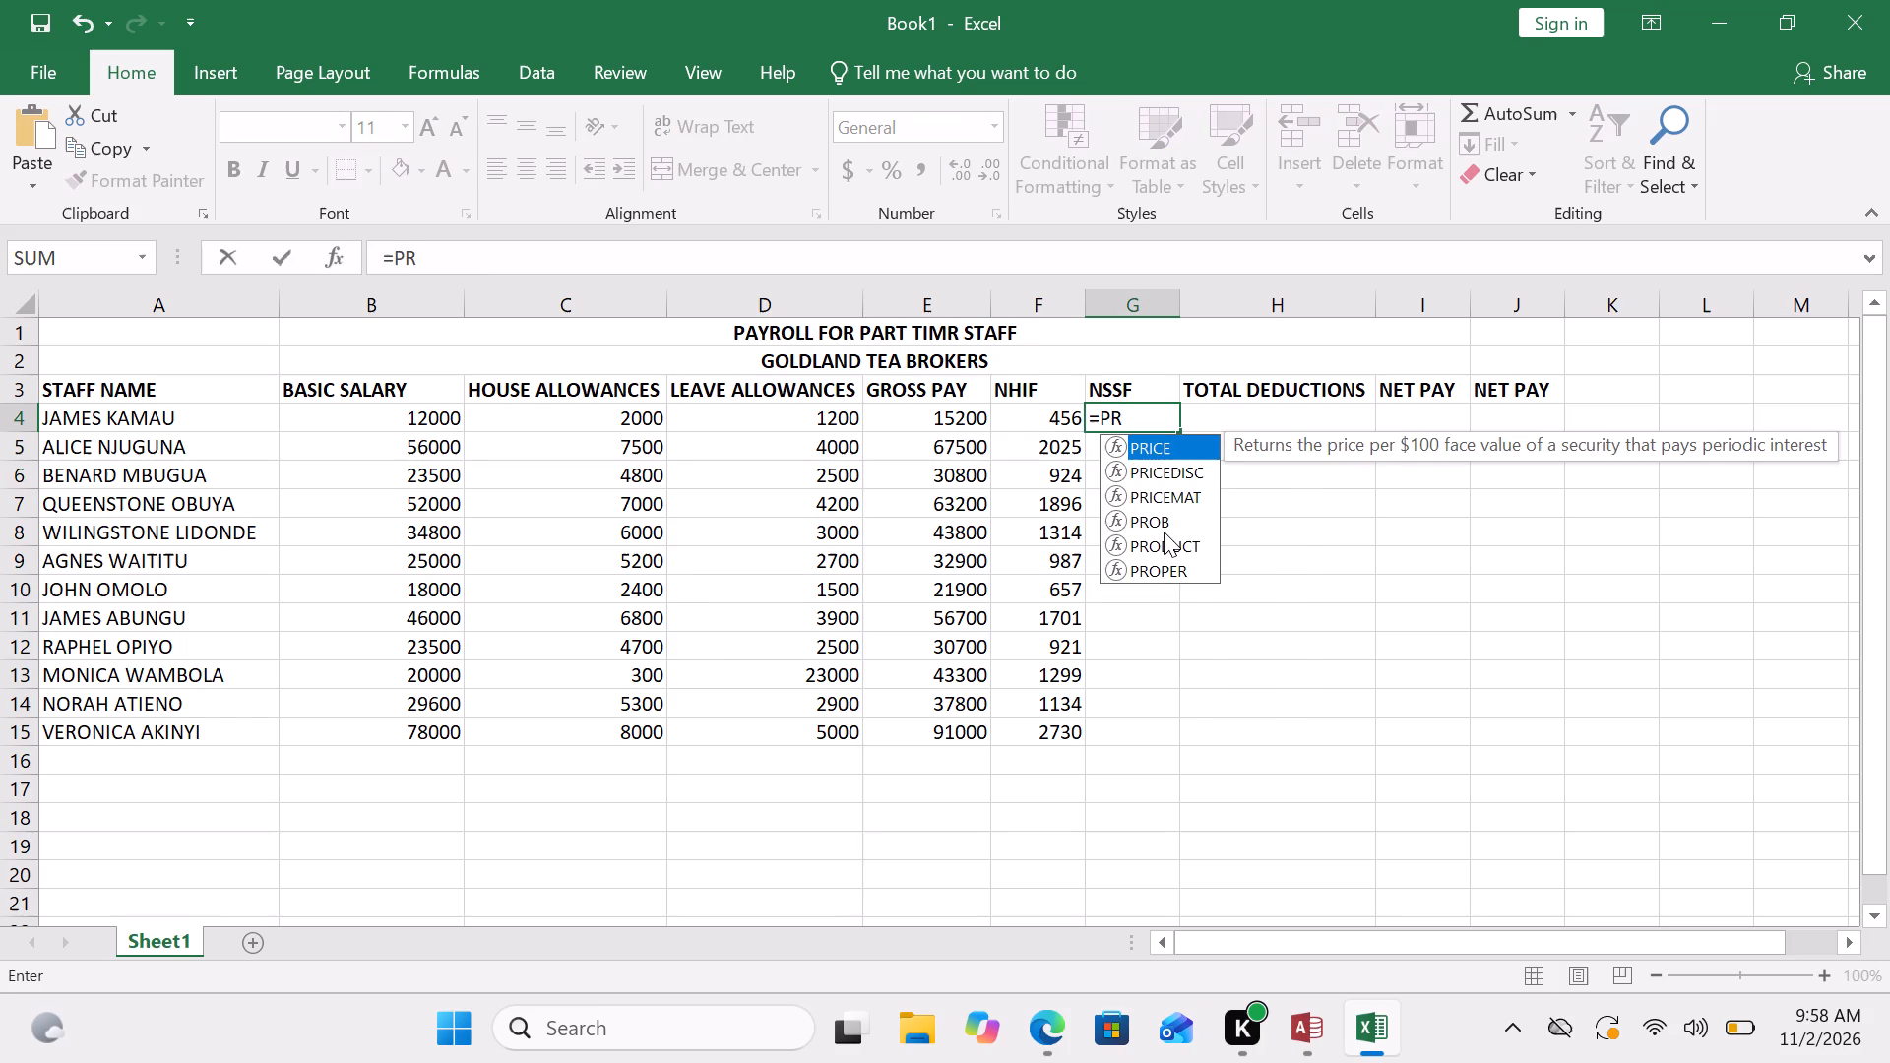
{"action": "double_click", "coordinate": [1164, 531]}
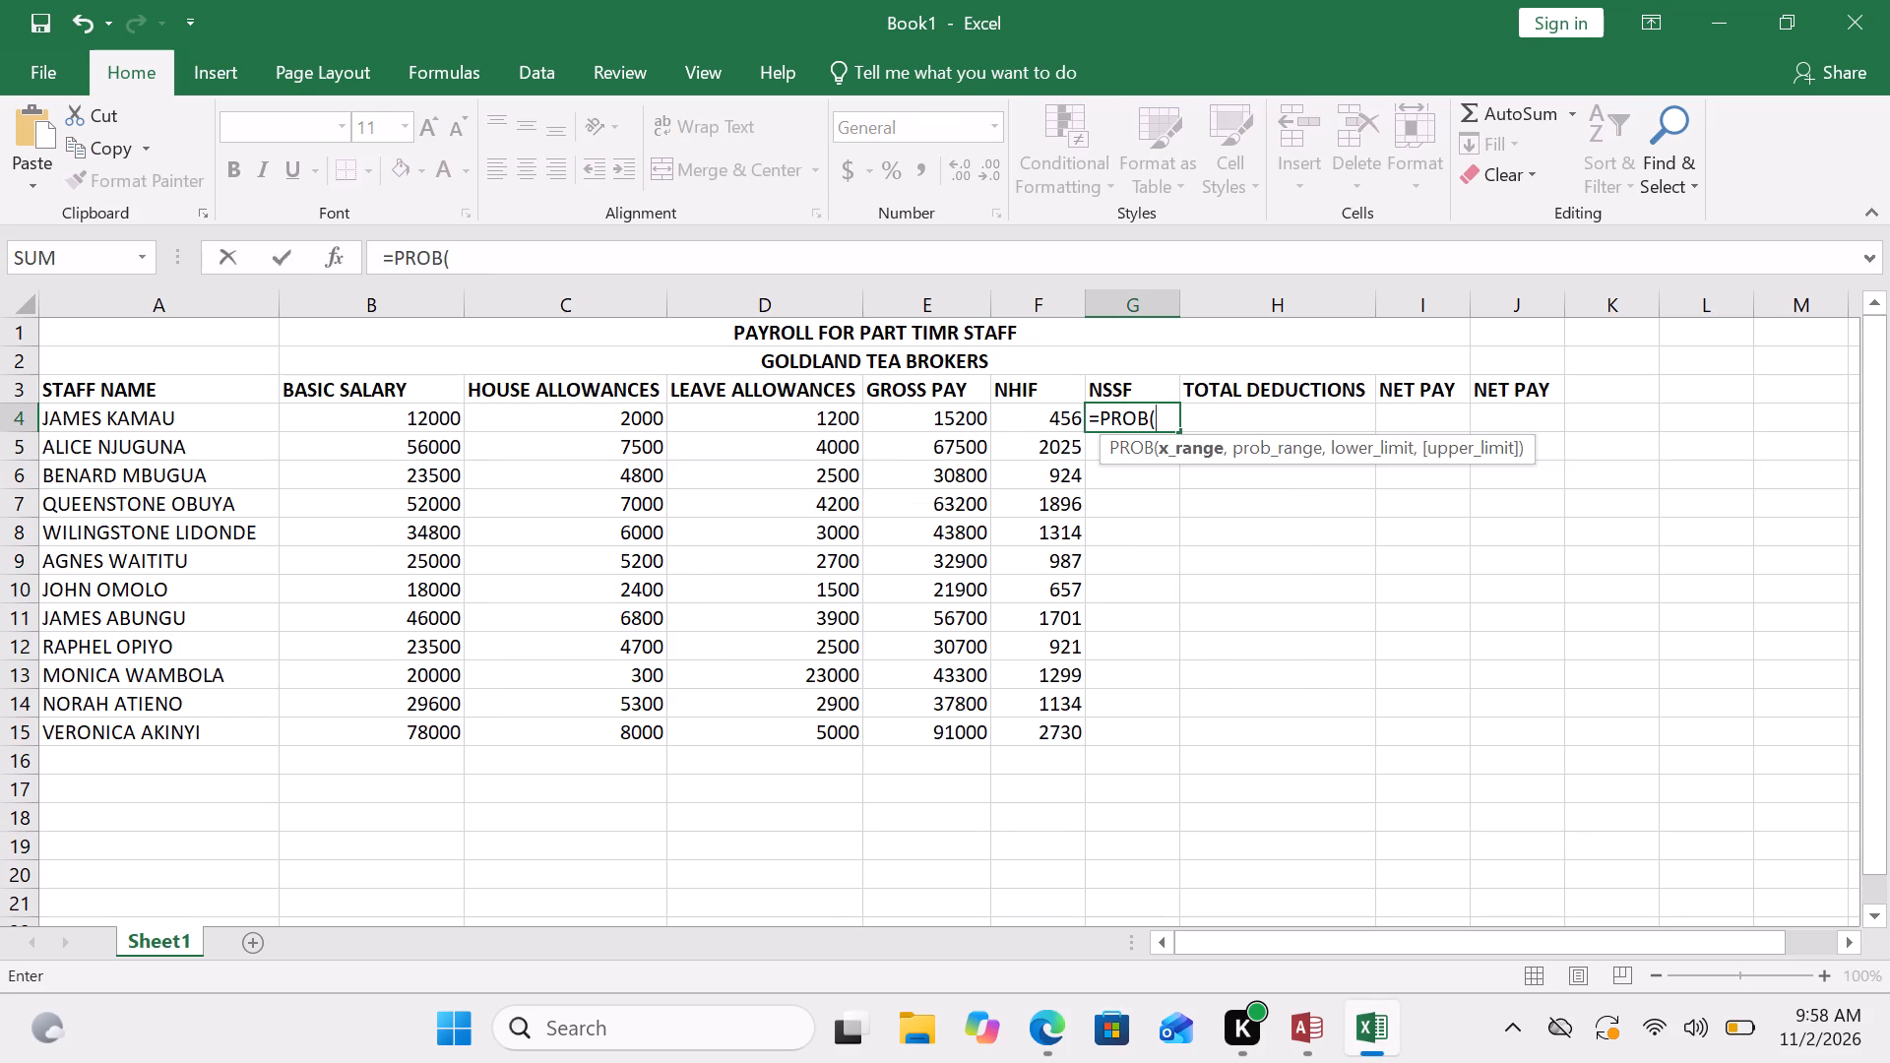
{"action": "left_click", "coordinate": [1147, 418]}
{"action": "key", "text": "BackSpace"}
{"action": "key", "text": "BackSpace"}
{"action": "key", "text": "BackSpace"}
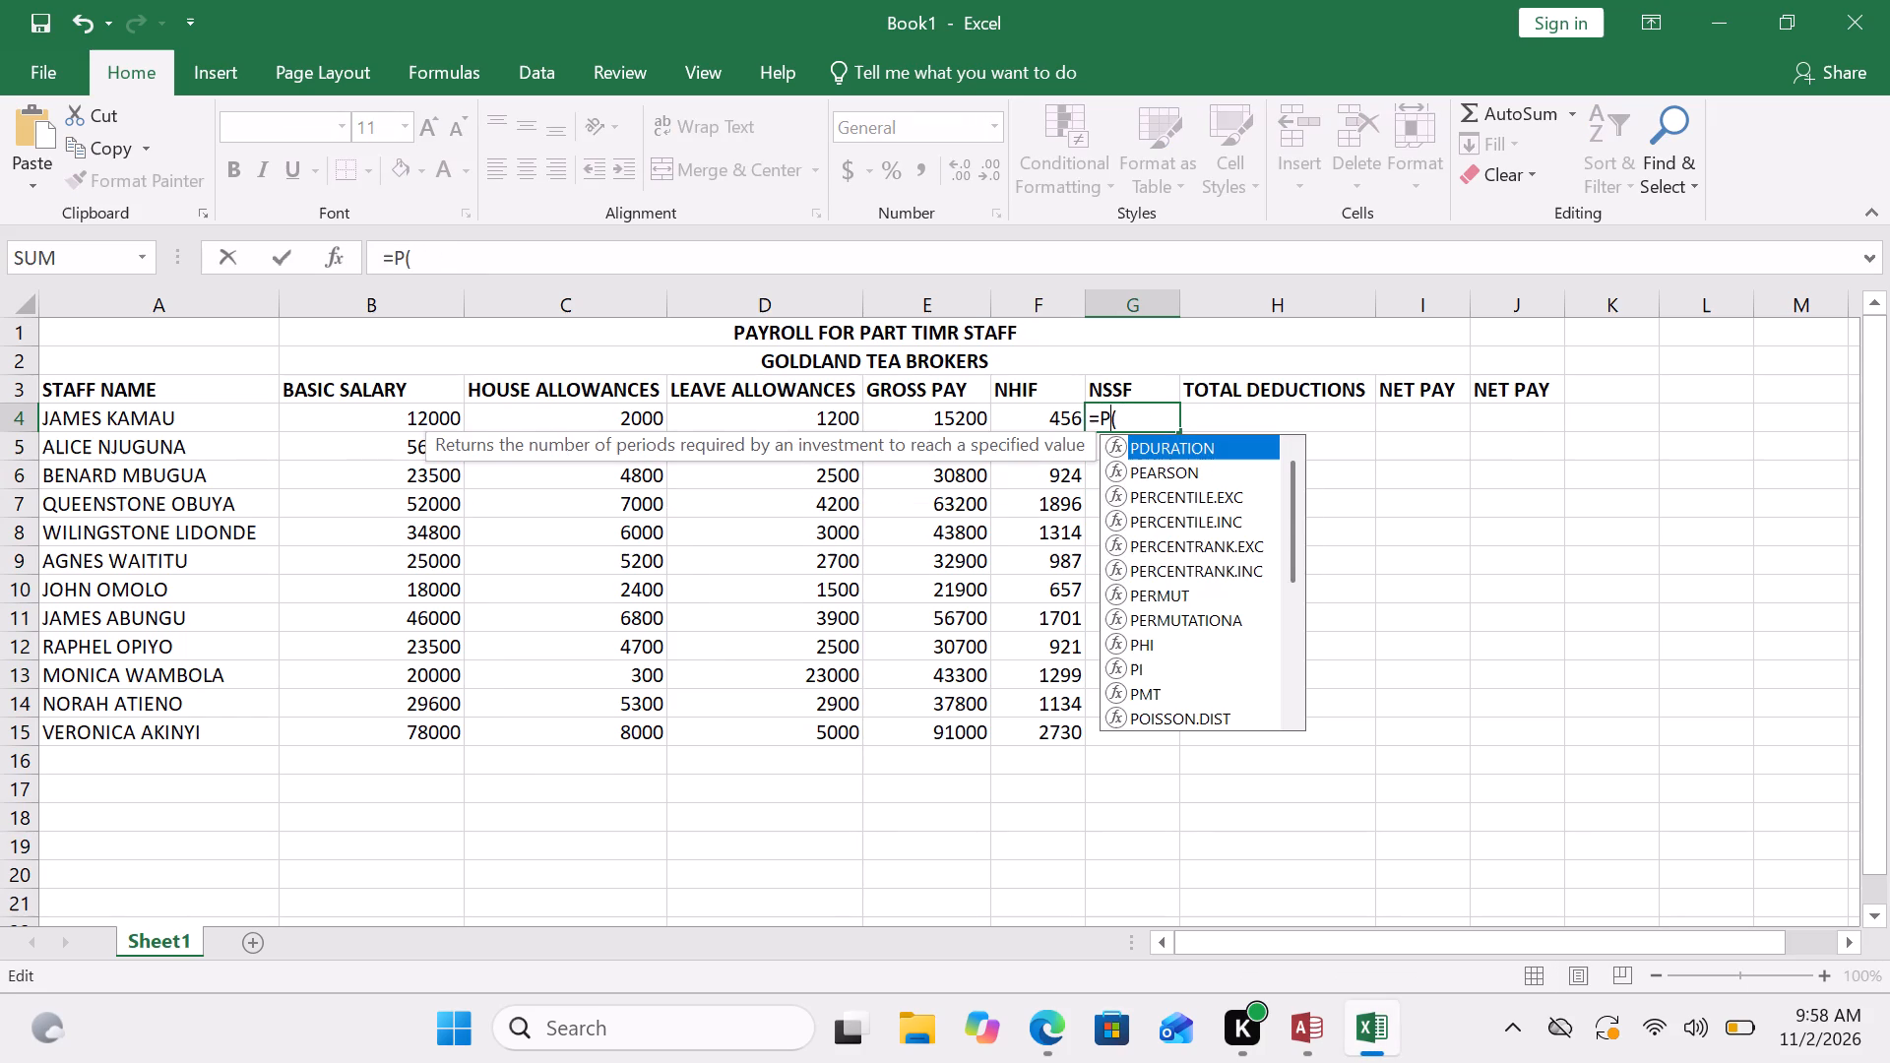
{"action": "type", "text": "OD"}
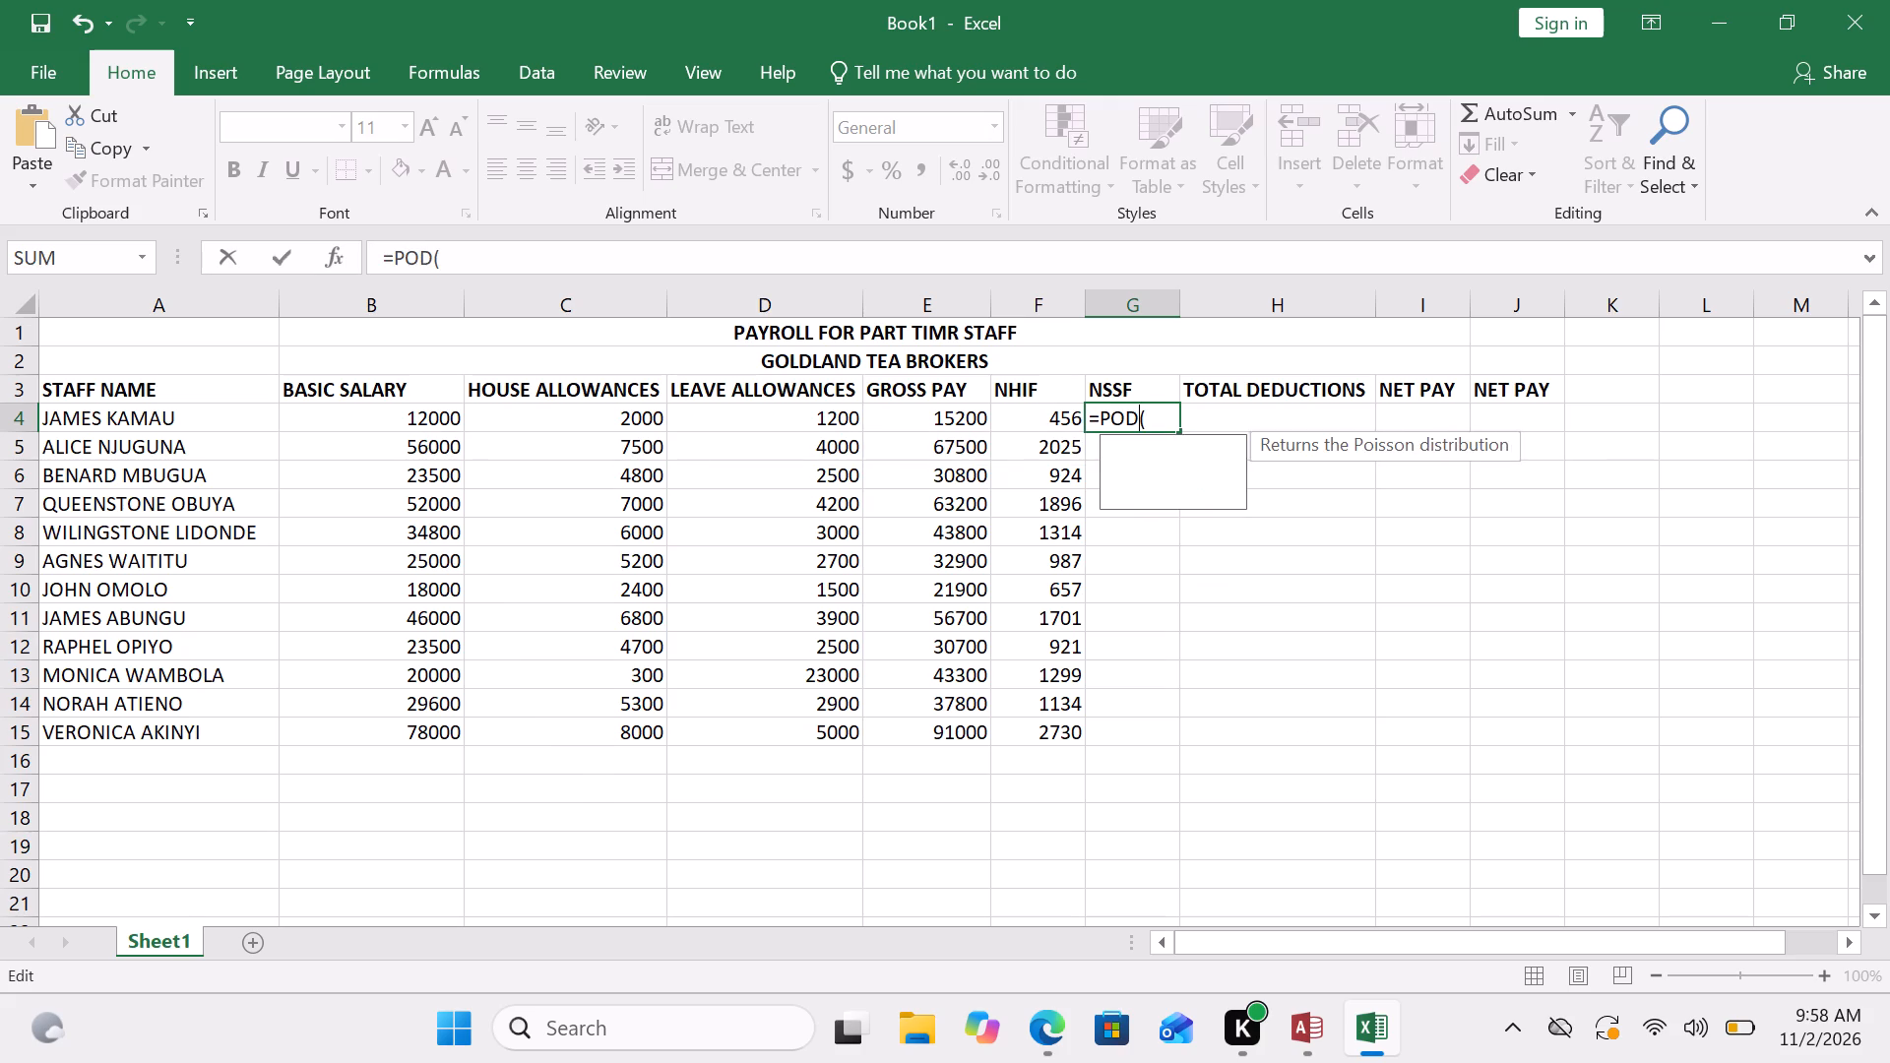
{"action": "key", "text": "BackSpace"}
{"action": "key", "text": "BackSpace"}
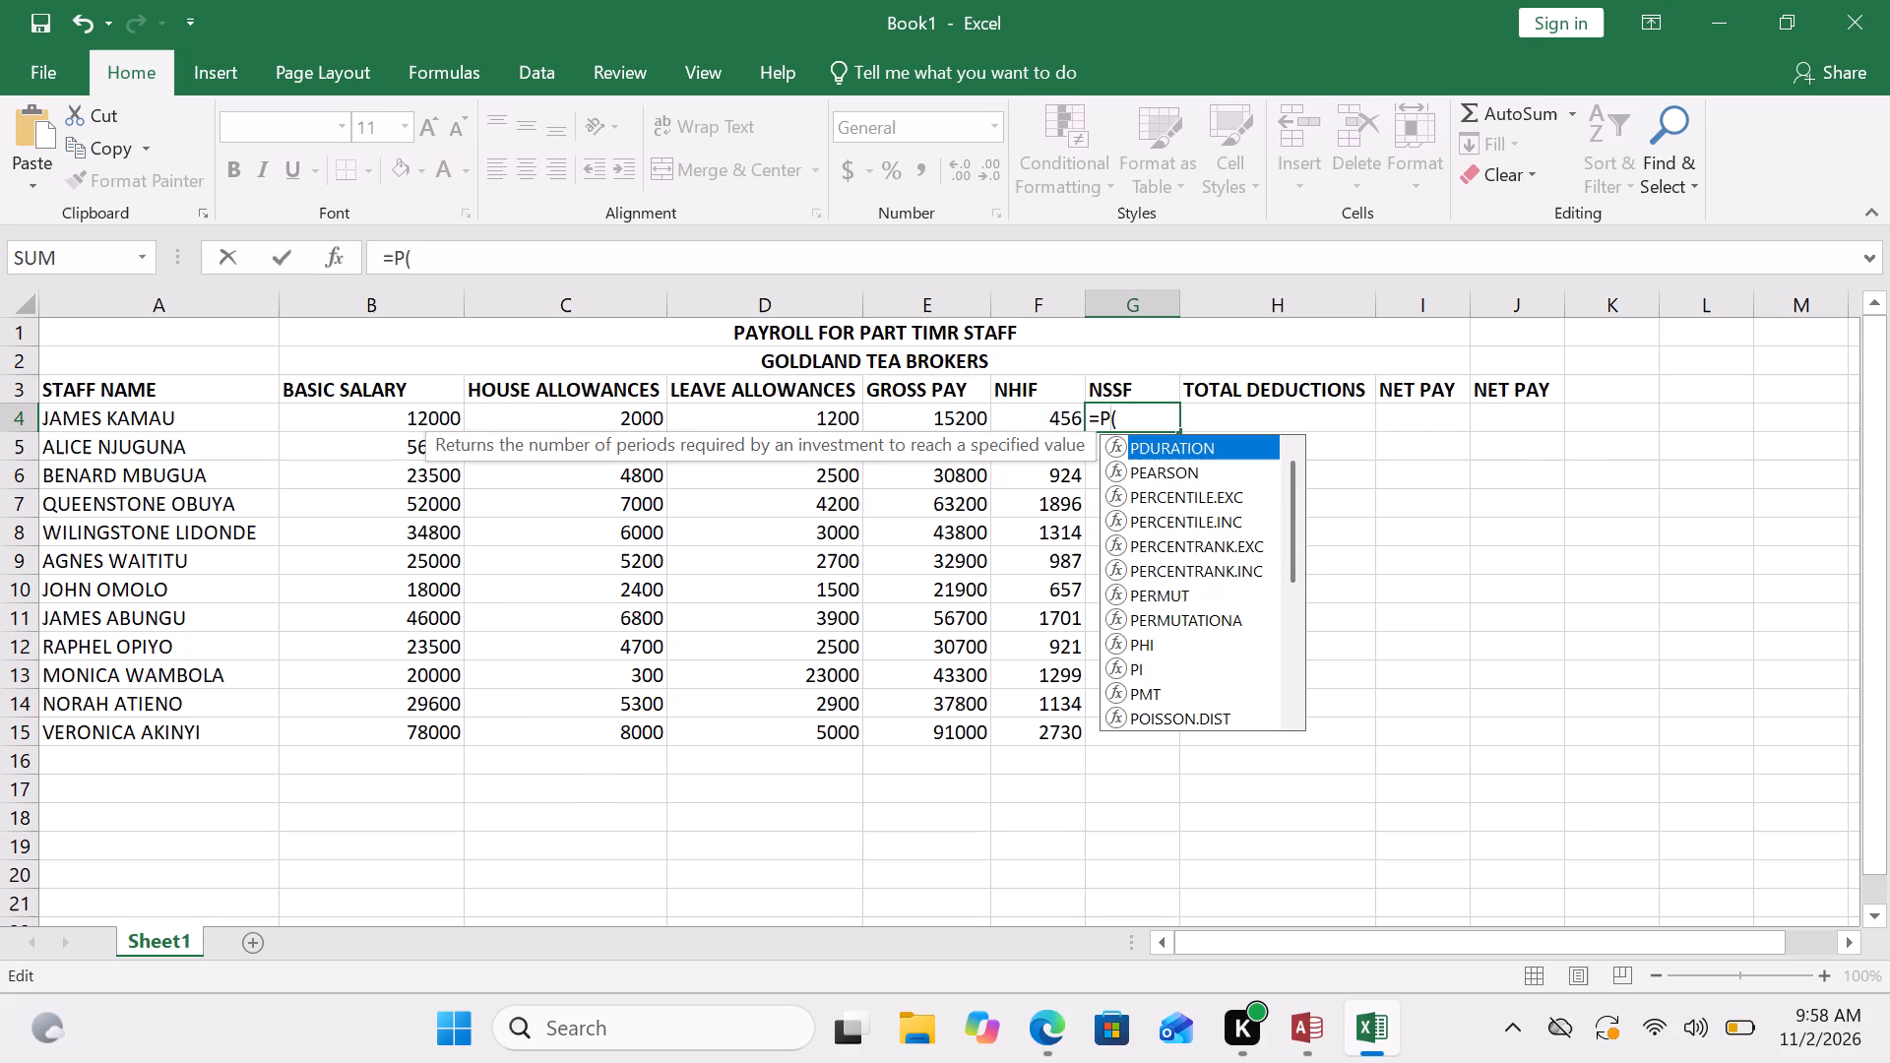
{"action": "type", "text": "RO"}
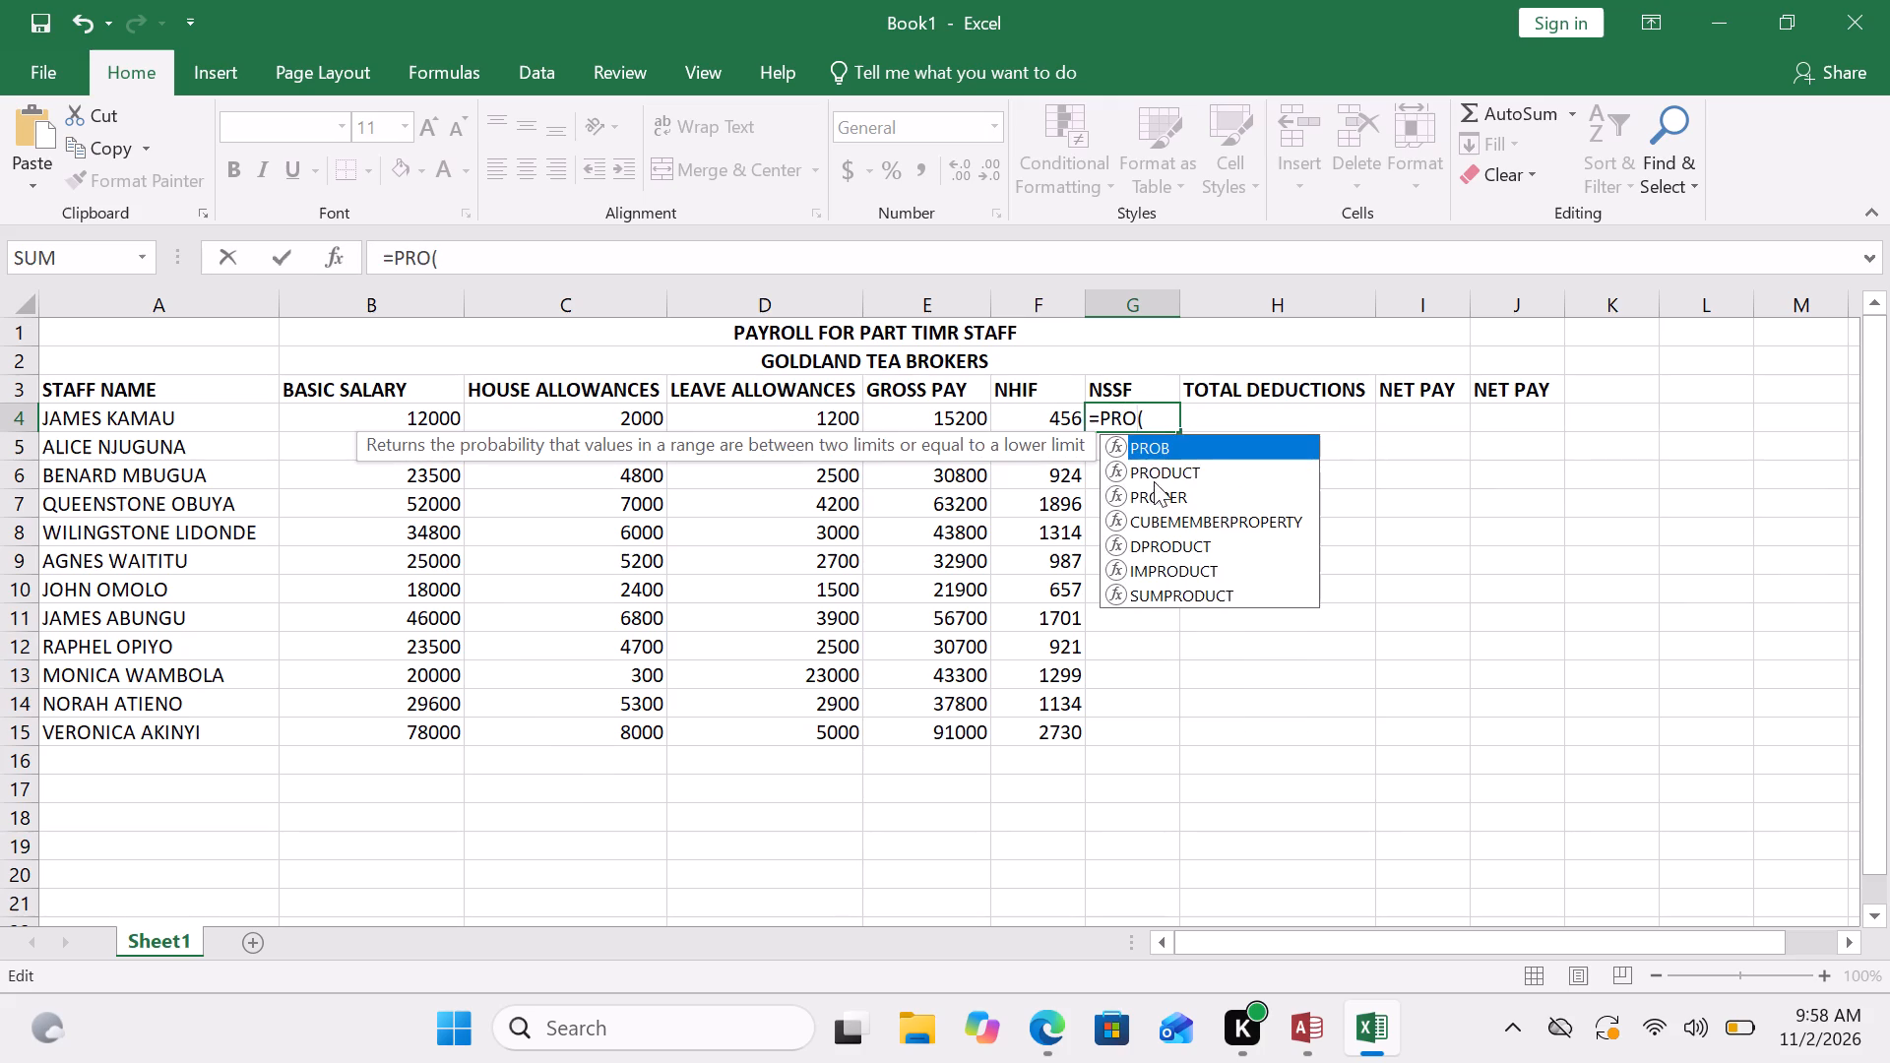
{"action": "double_click", "coordinate": [1155, 475]}
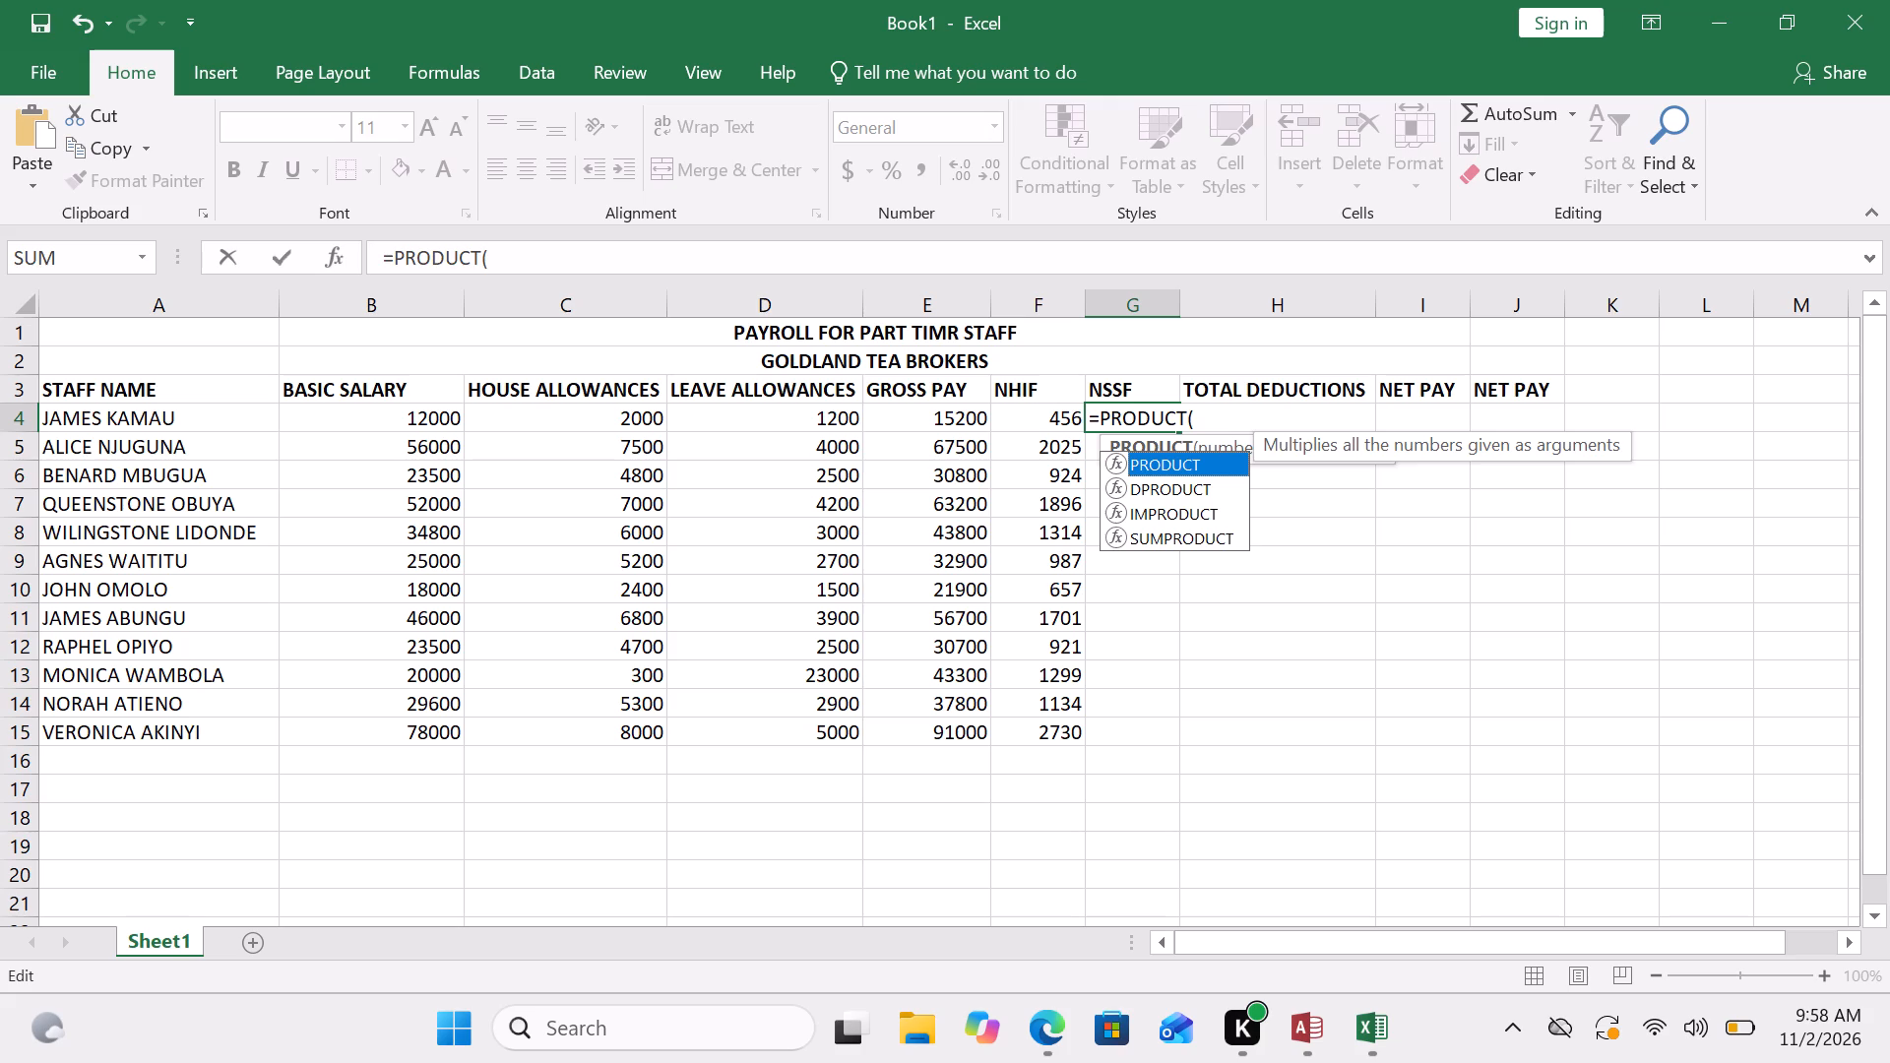
{"action": "double_click", "coordinate": [969, 412]}
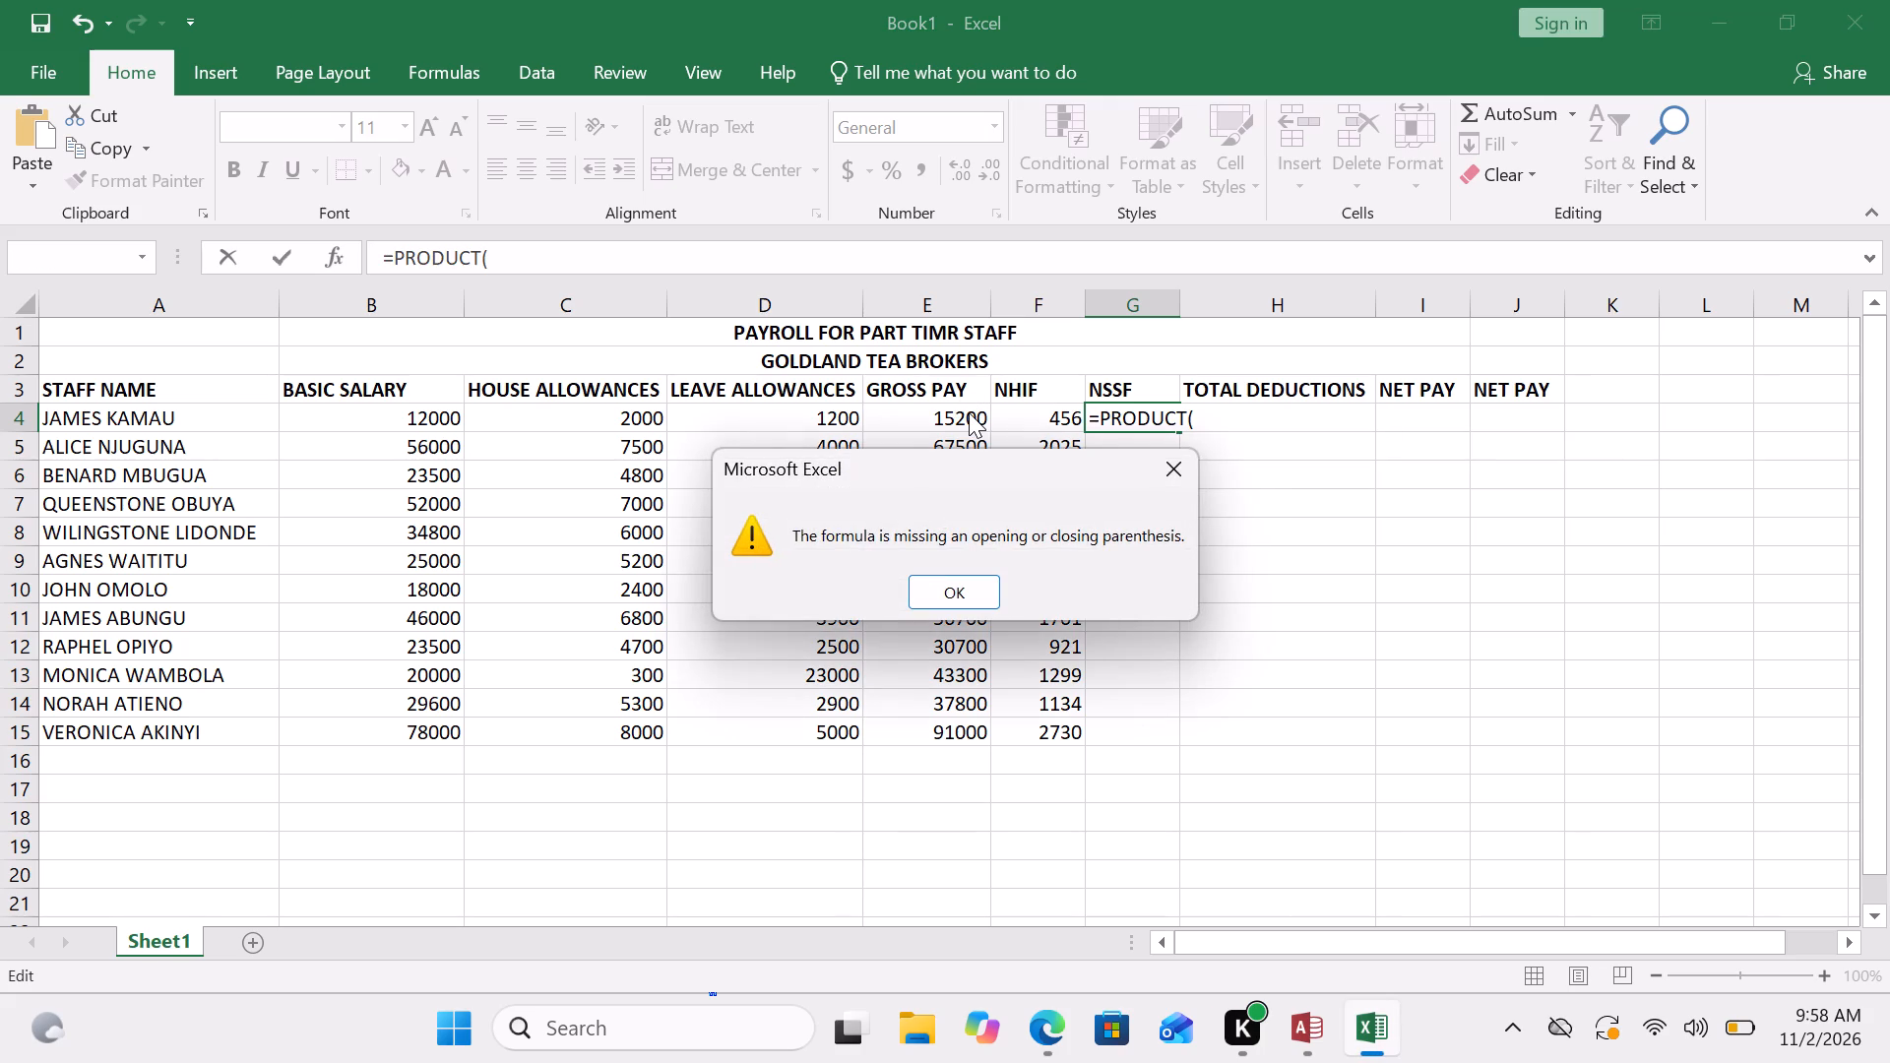
{"action": "left_click", "coordinate": [1184, 469]}
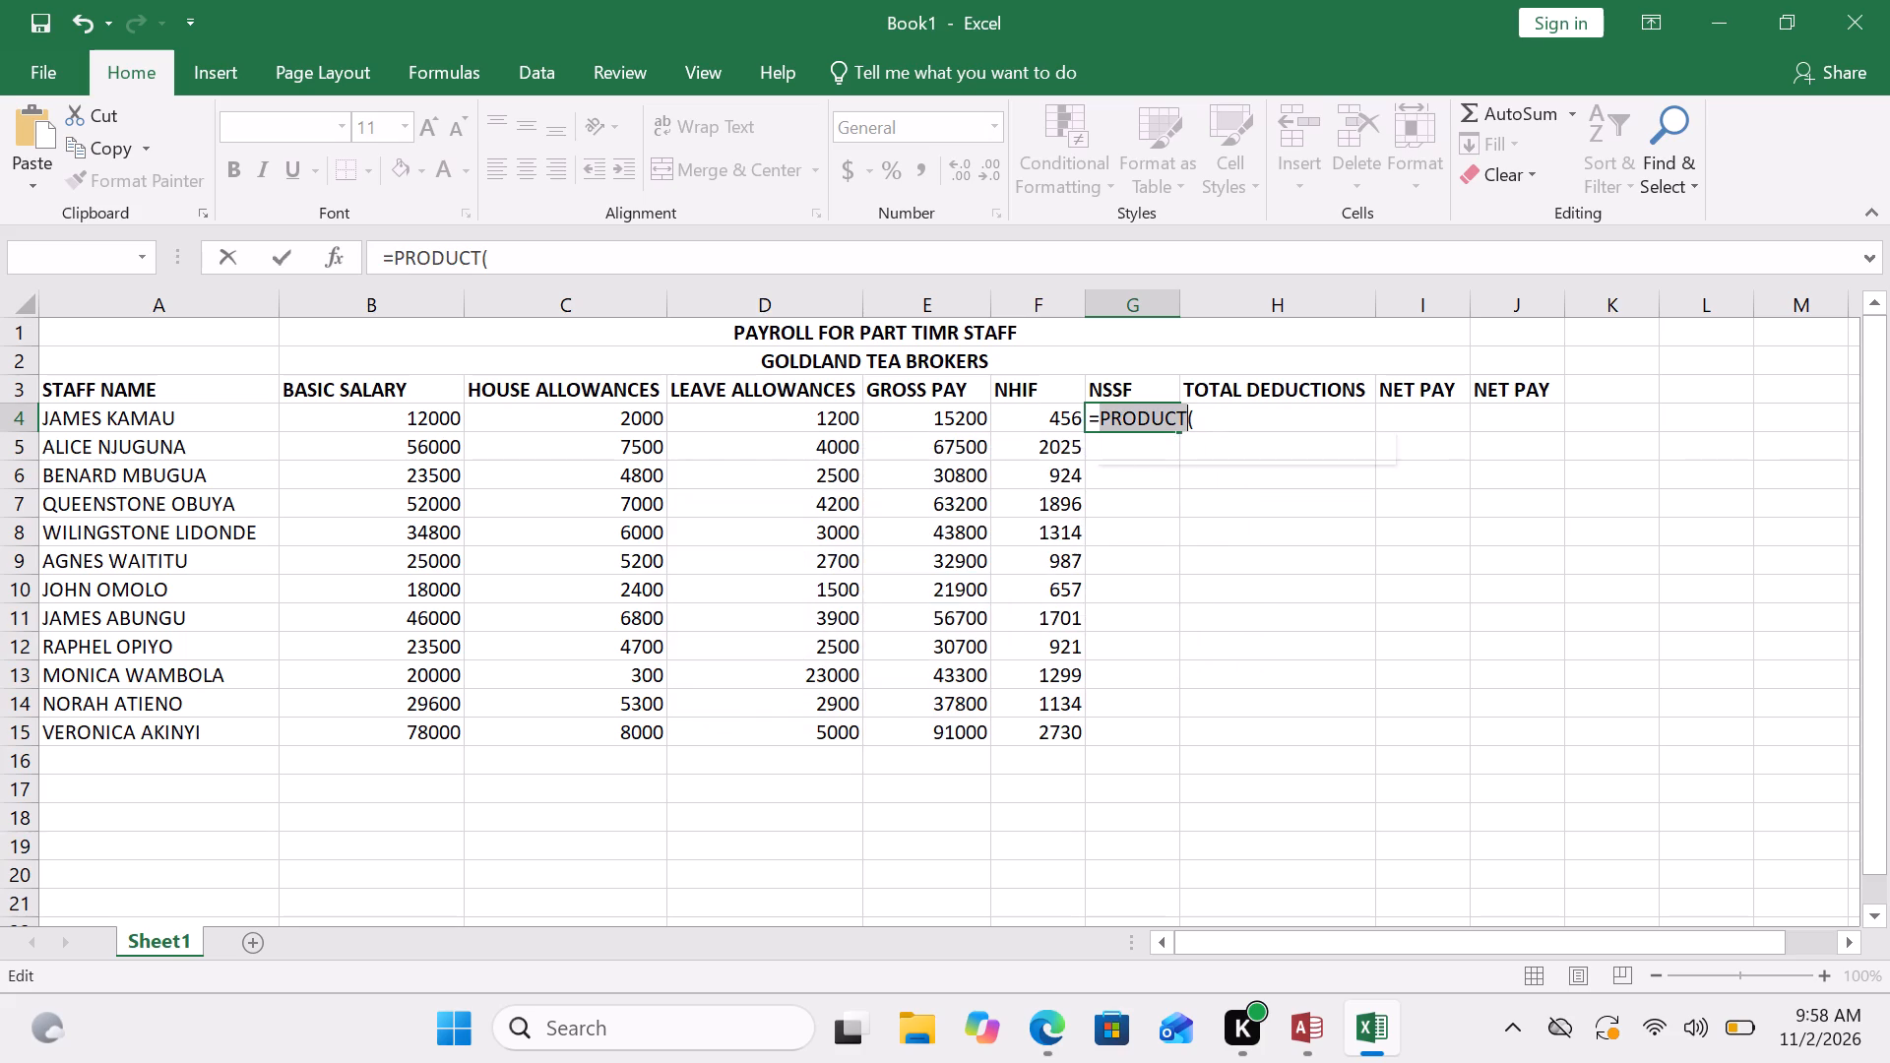
{"action": "left_click", "coordinate": [1209, 420]}
{"action": "double_click", "coordinate": [958, 423]}
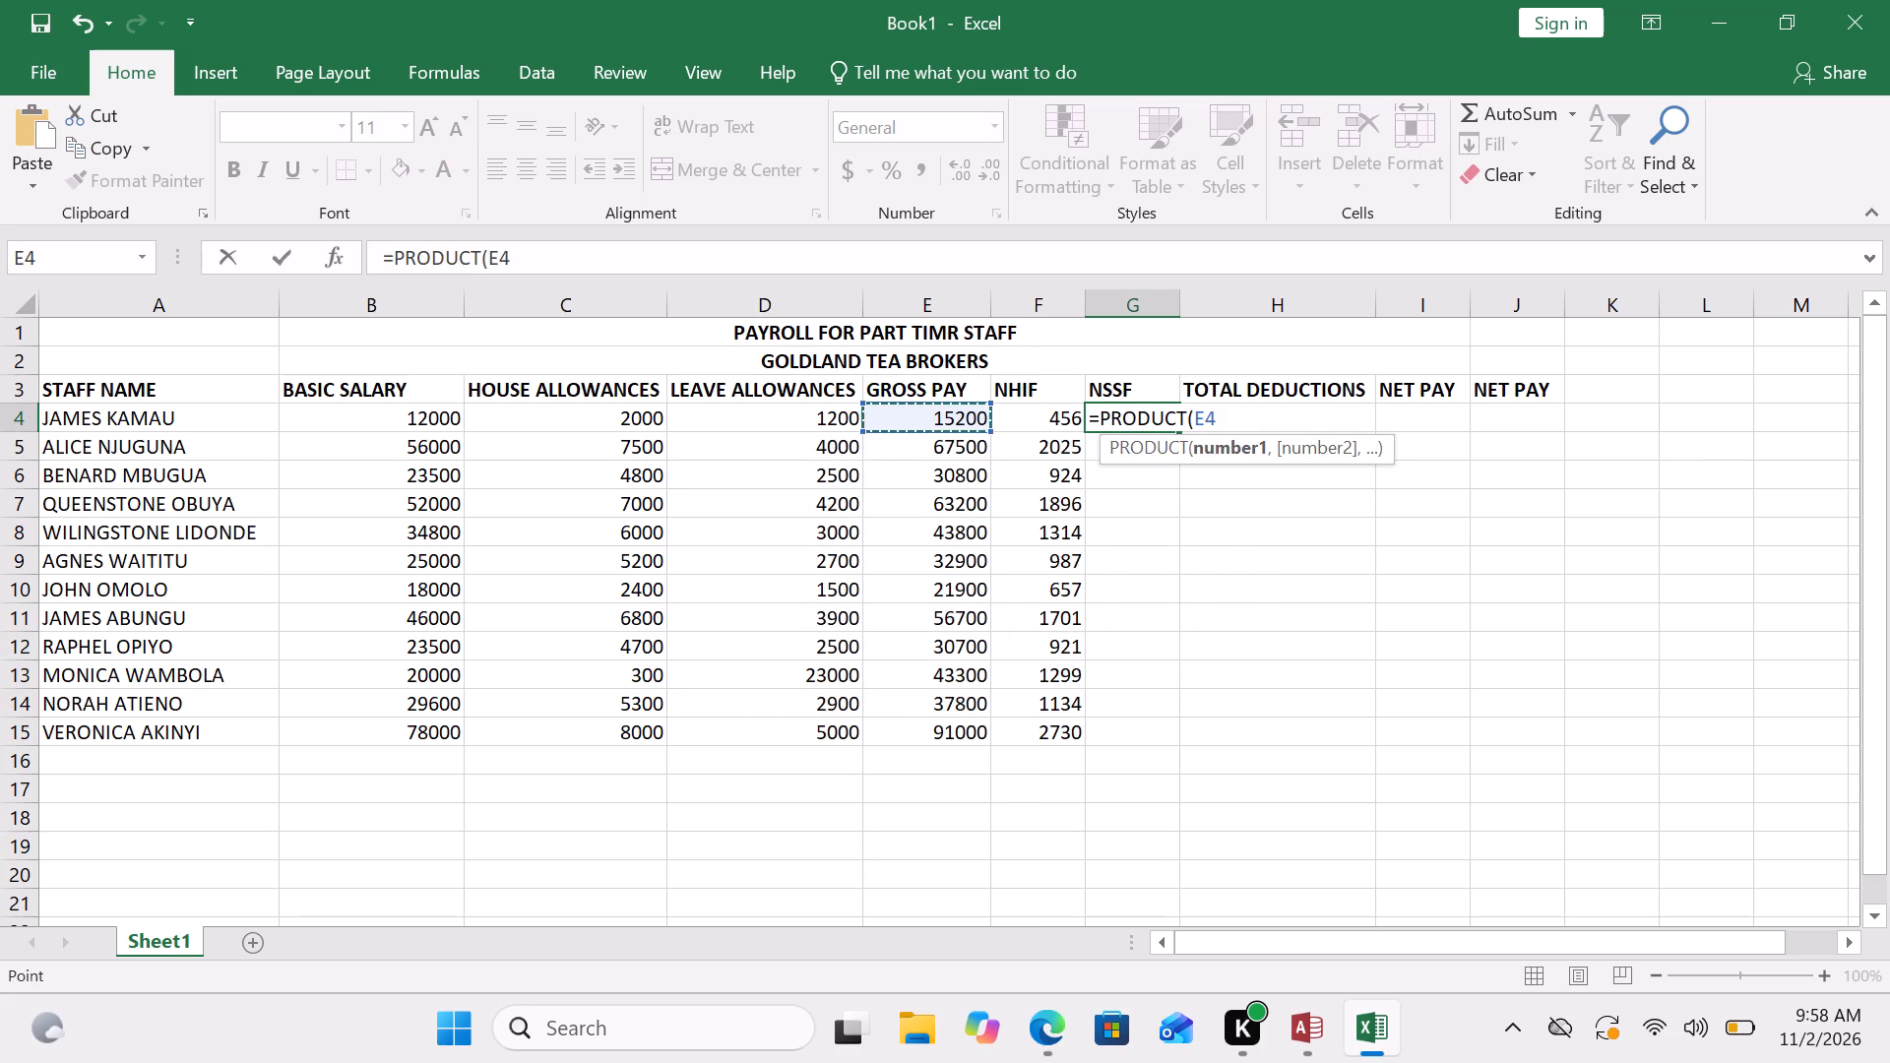
{"action": "key", "text": "comma"}
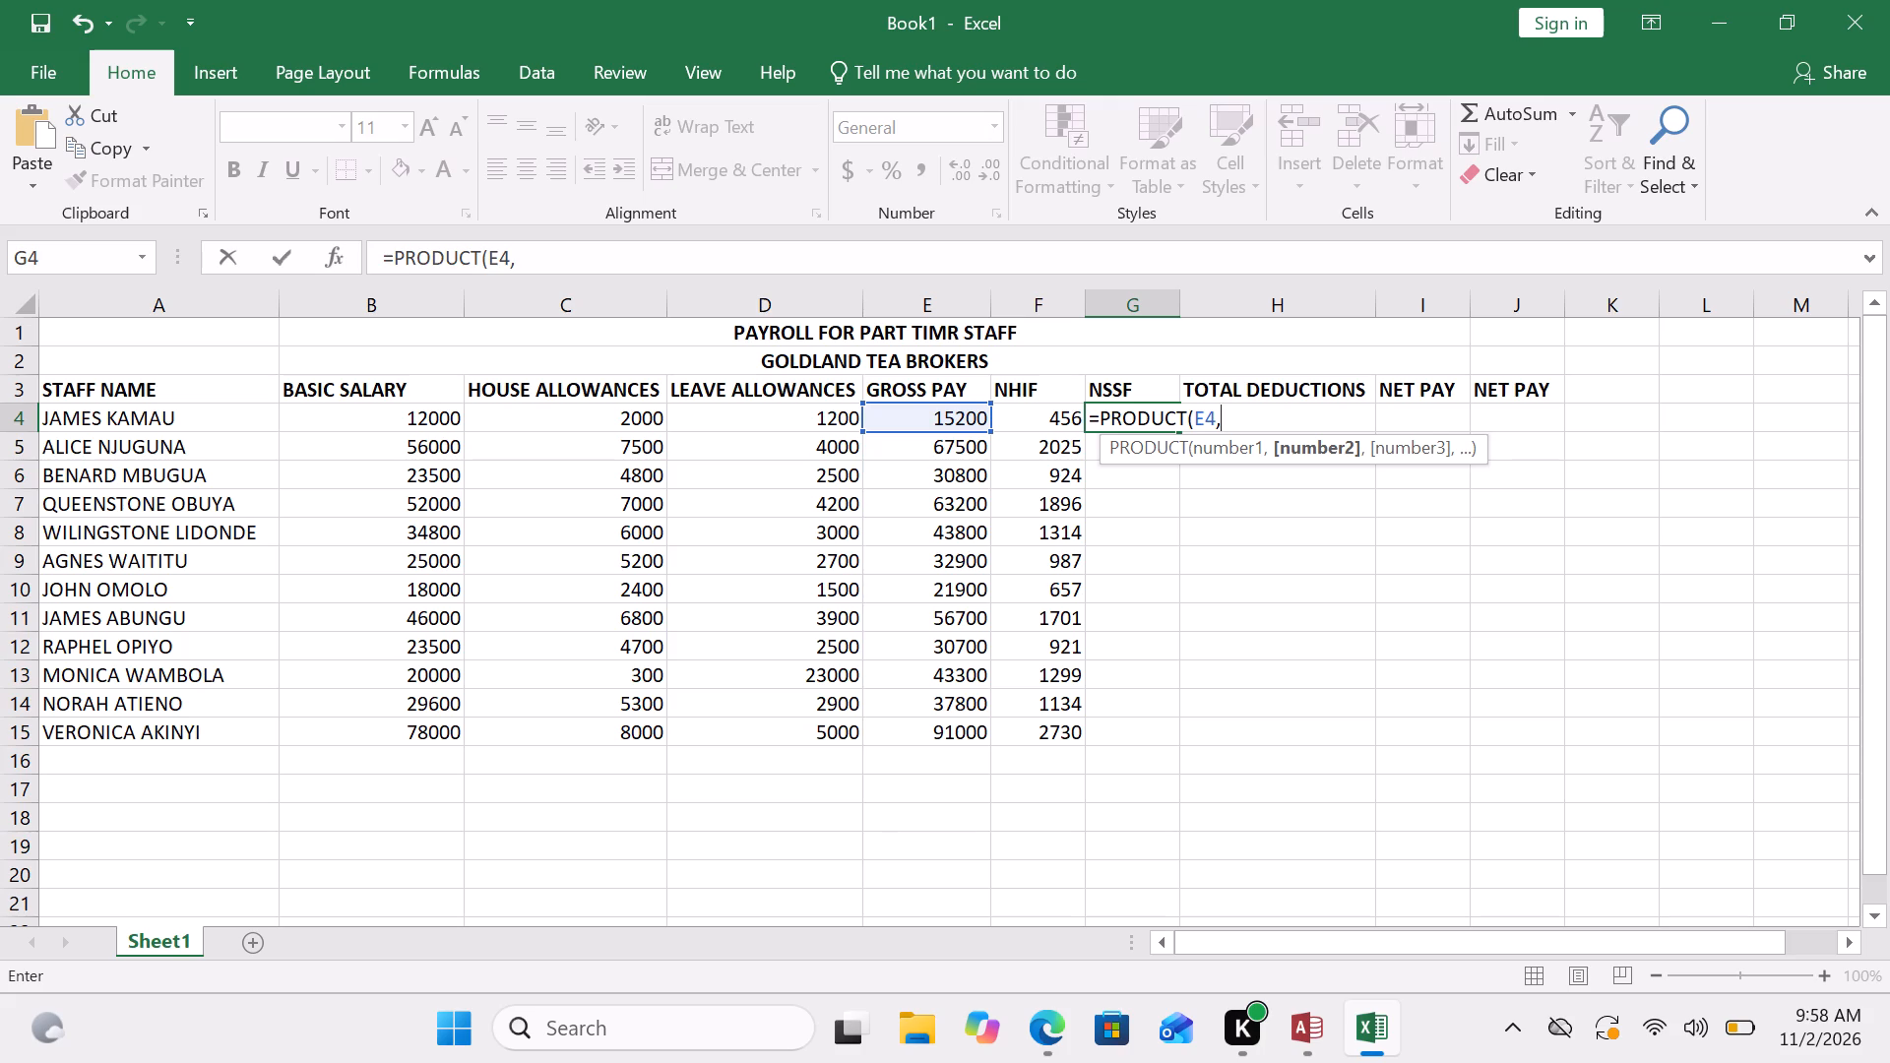
{"action": "key", "text": "0"}
{"action": "type", "text": ".0"}
{"action": "key", "text": "2"}
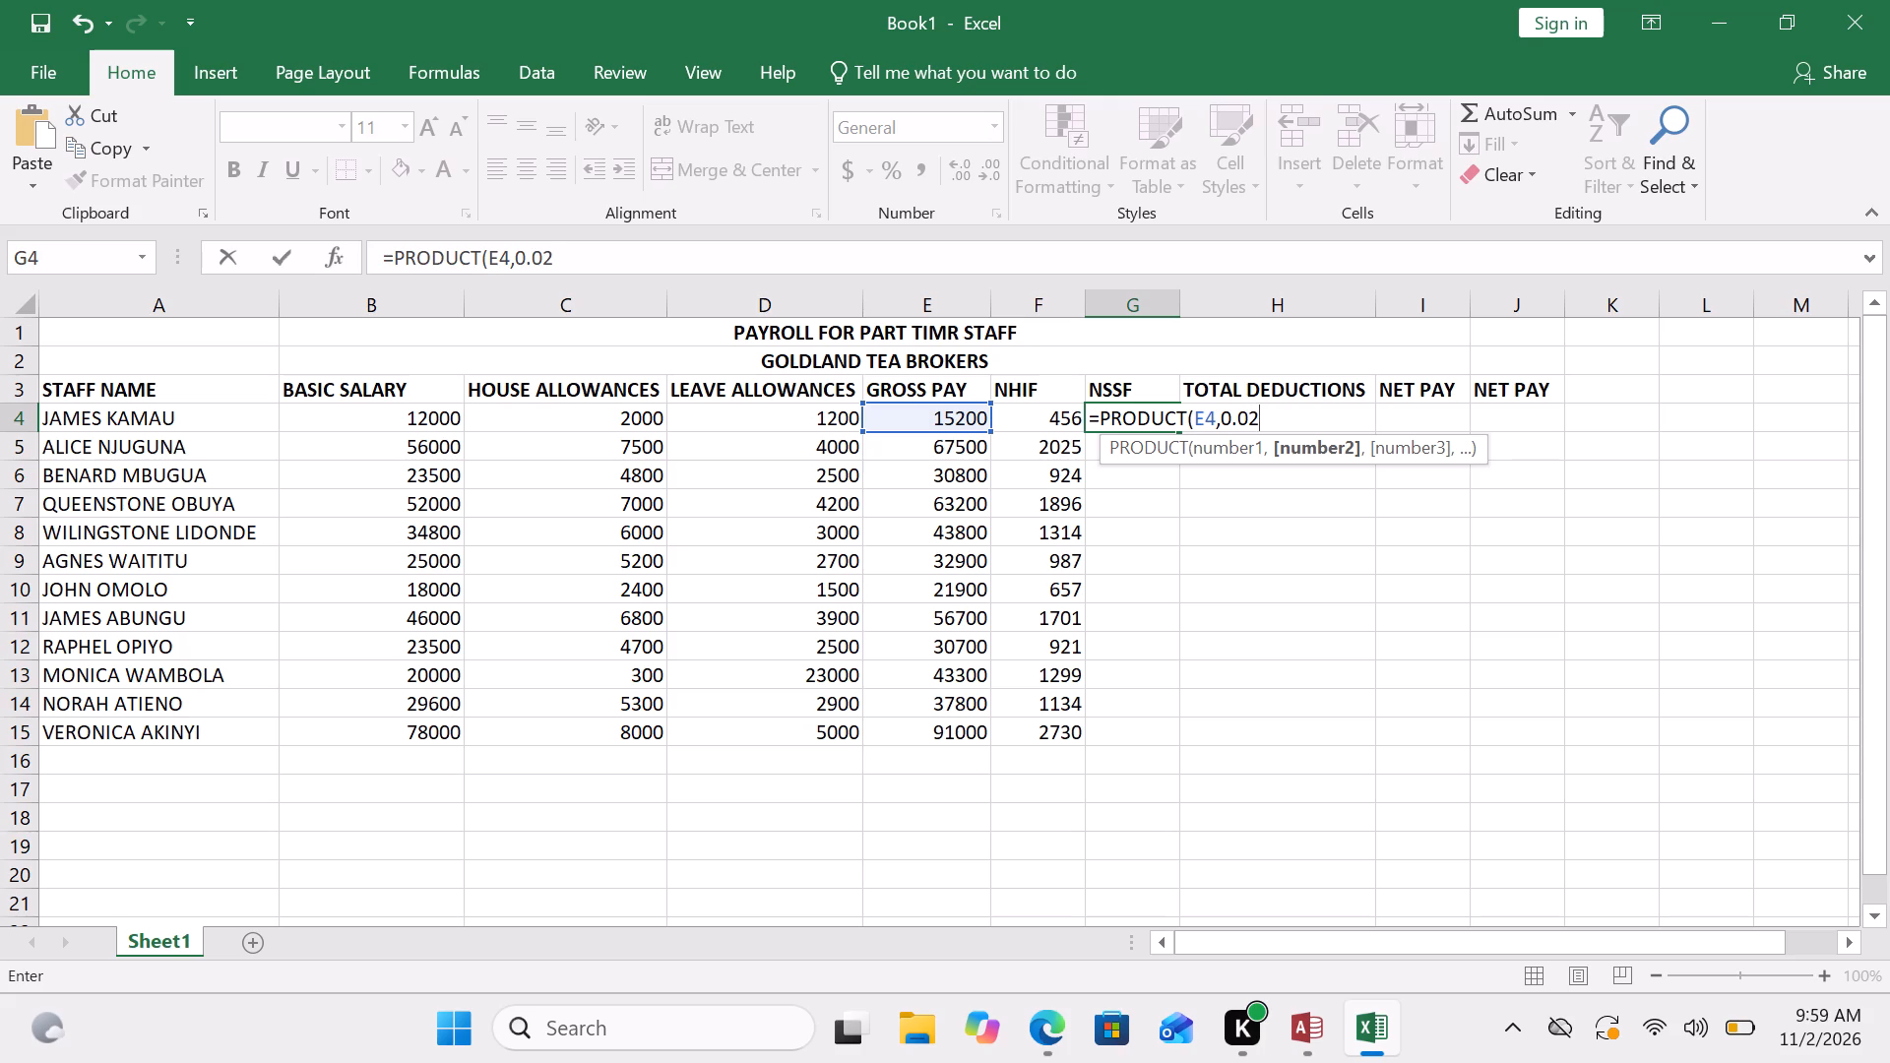
{"action": "key", "text": "shift+parenright"}
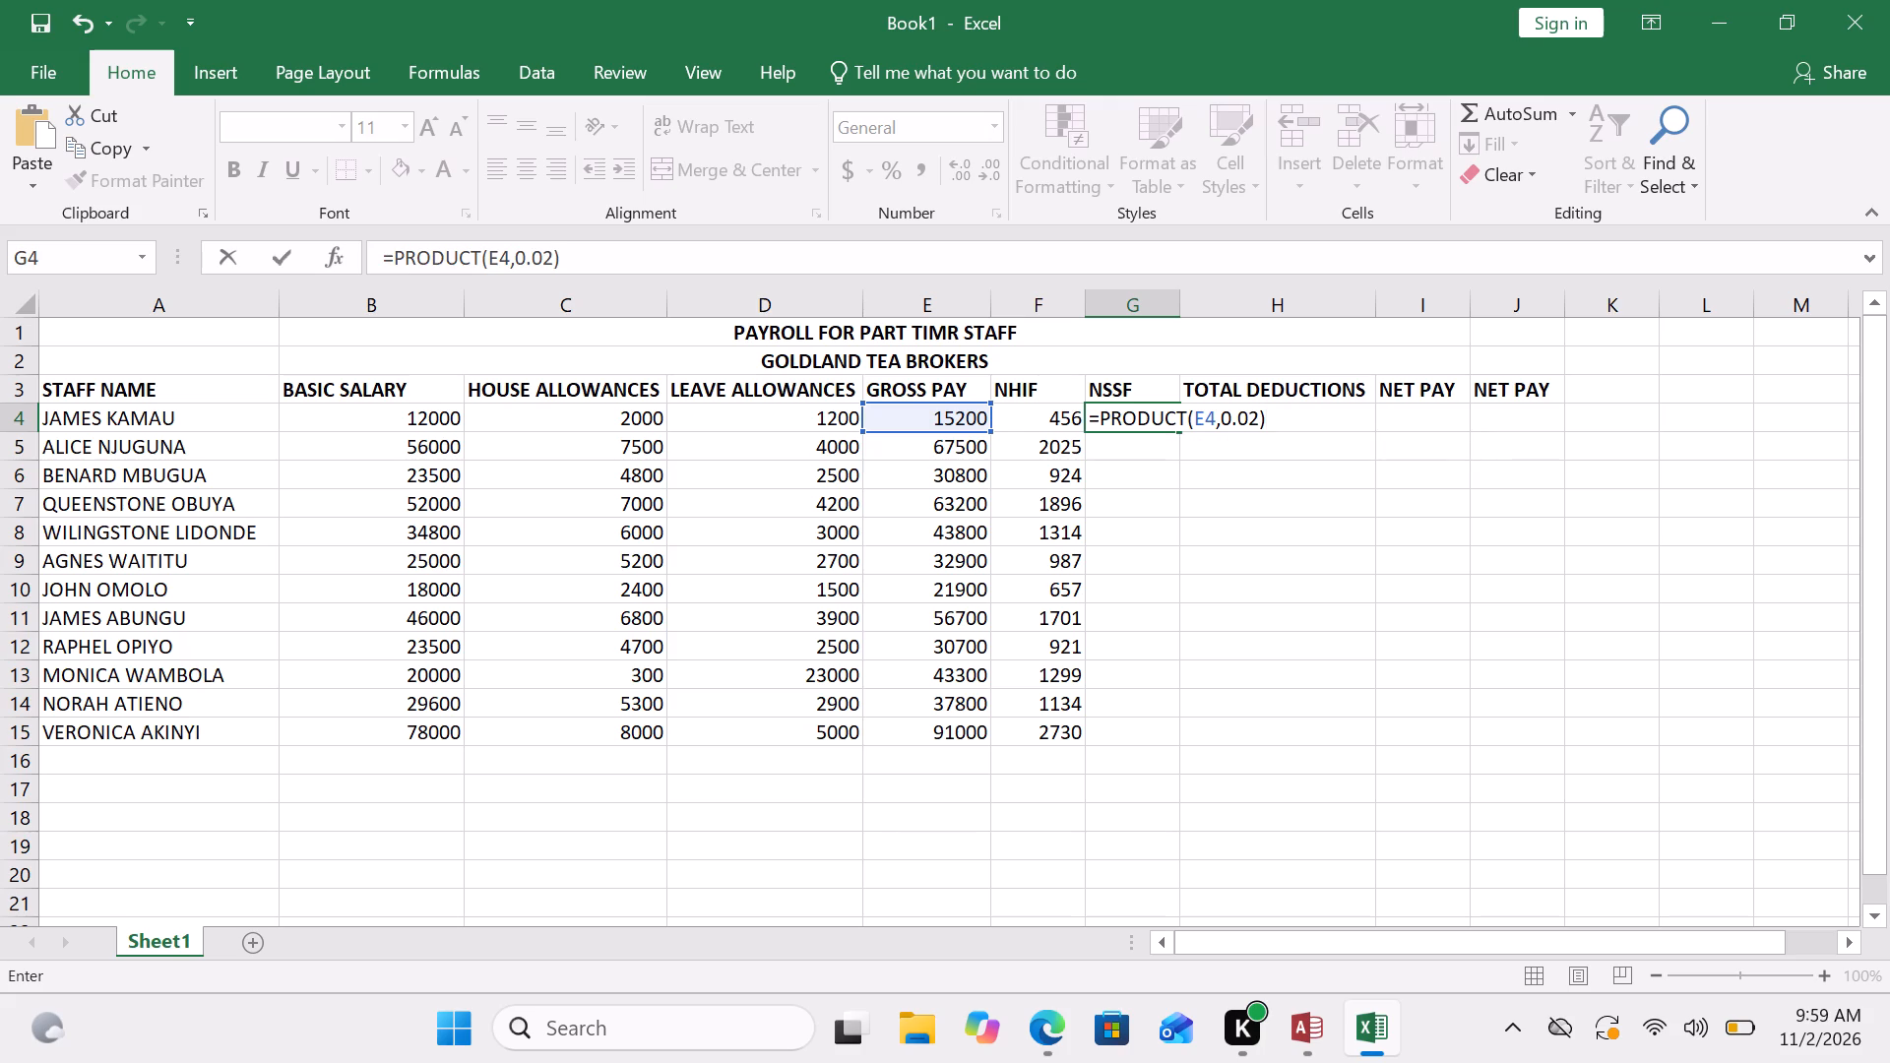
{"action": "key", "text": "Return"}
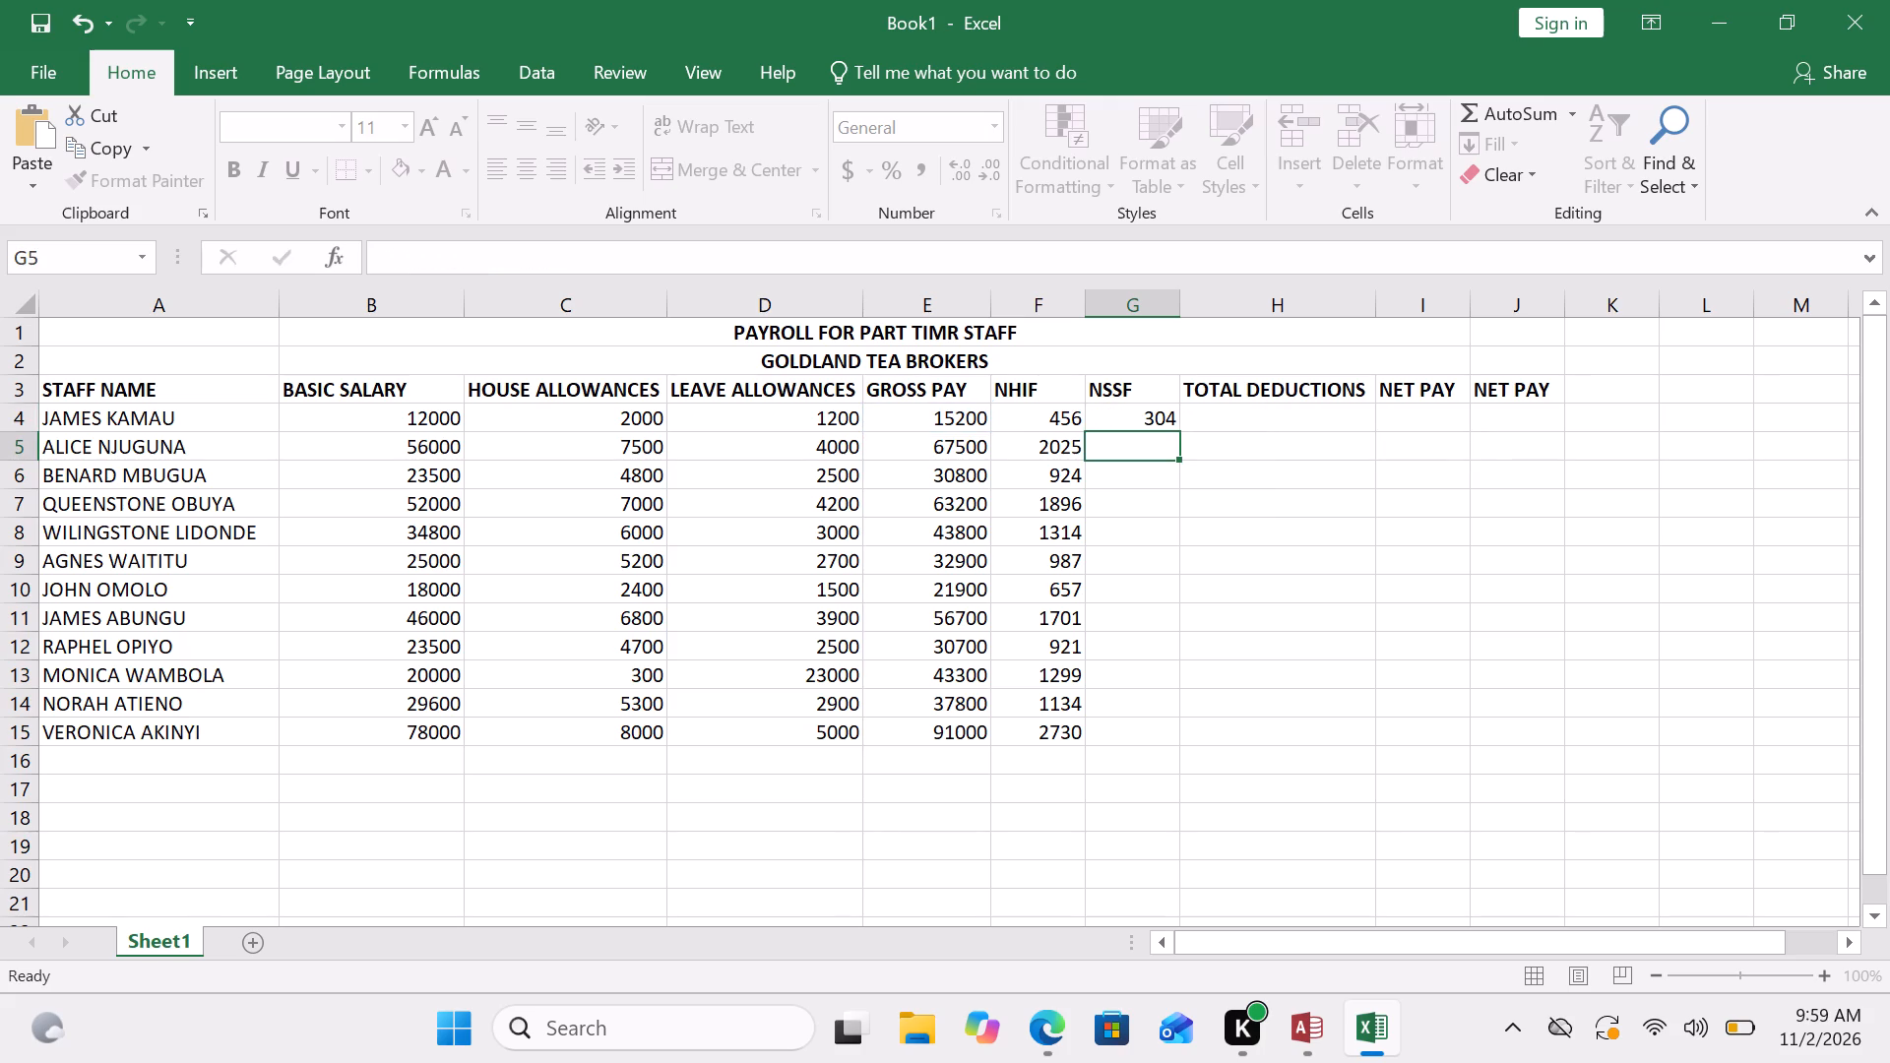
Fill the NSSF formula from G4 down through G15 for all the remaining staff rows.
{"action": "left_click", "coordinate": [1144, 425]}
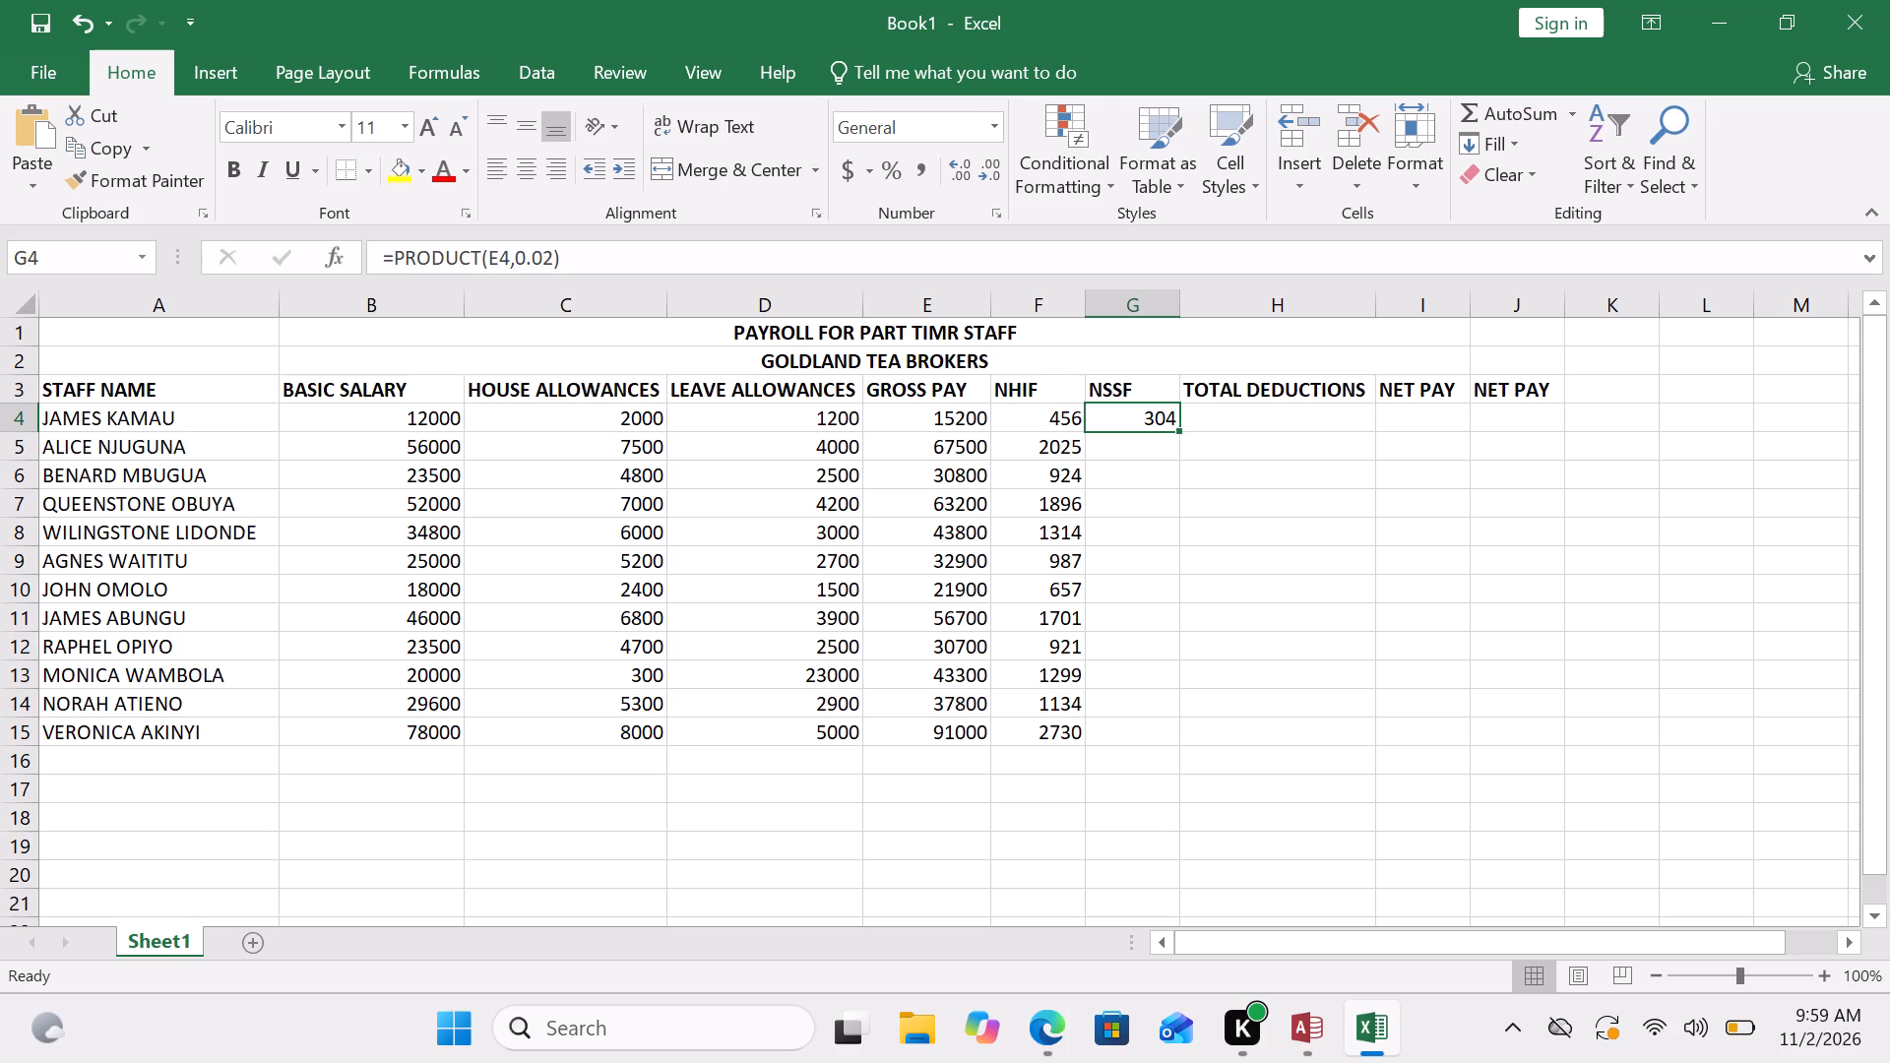
{"action": "double_click", "coordinate": [1158, 418]}
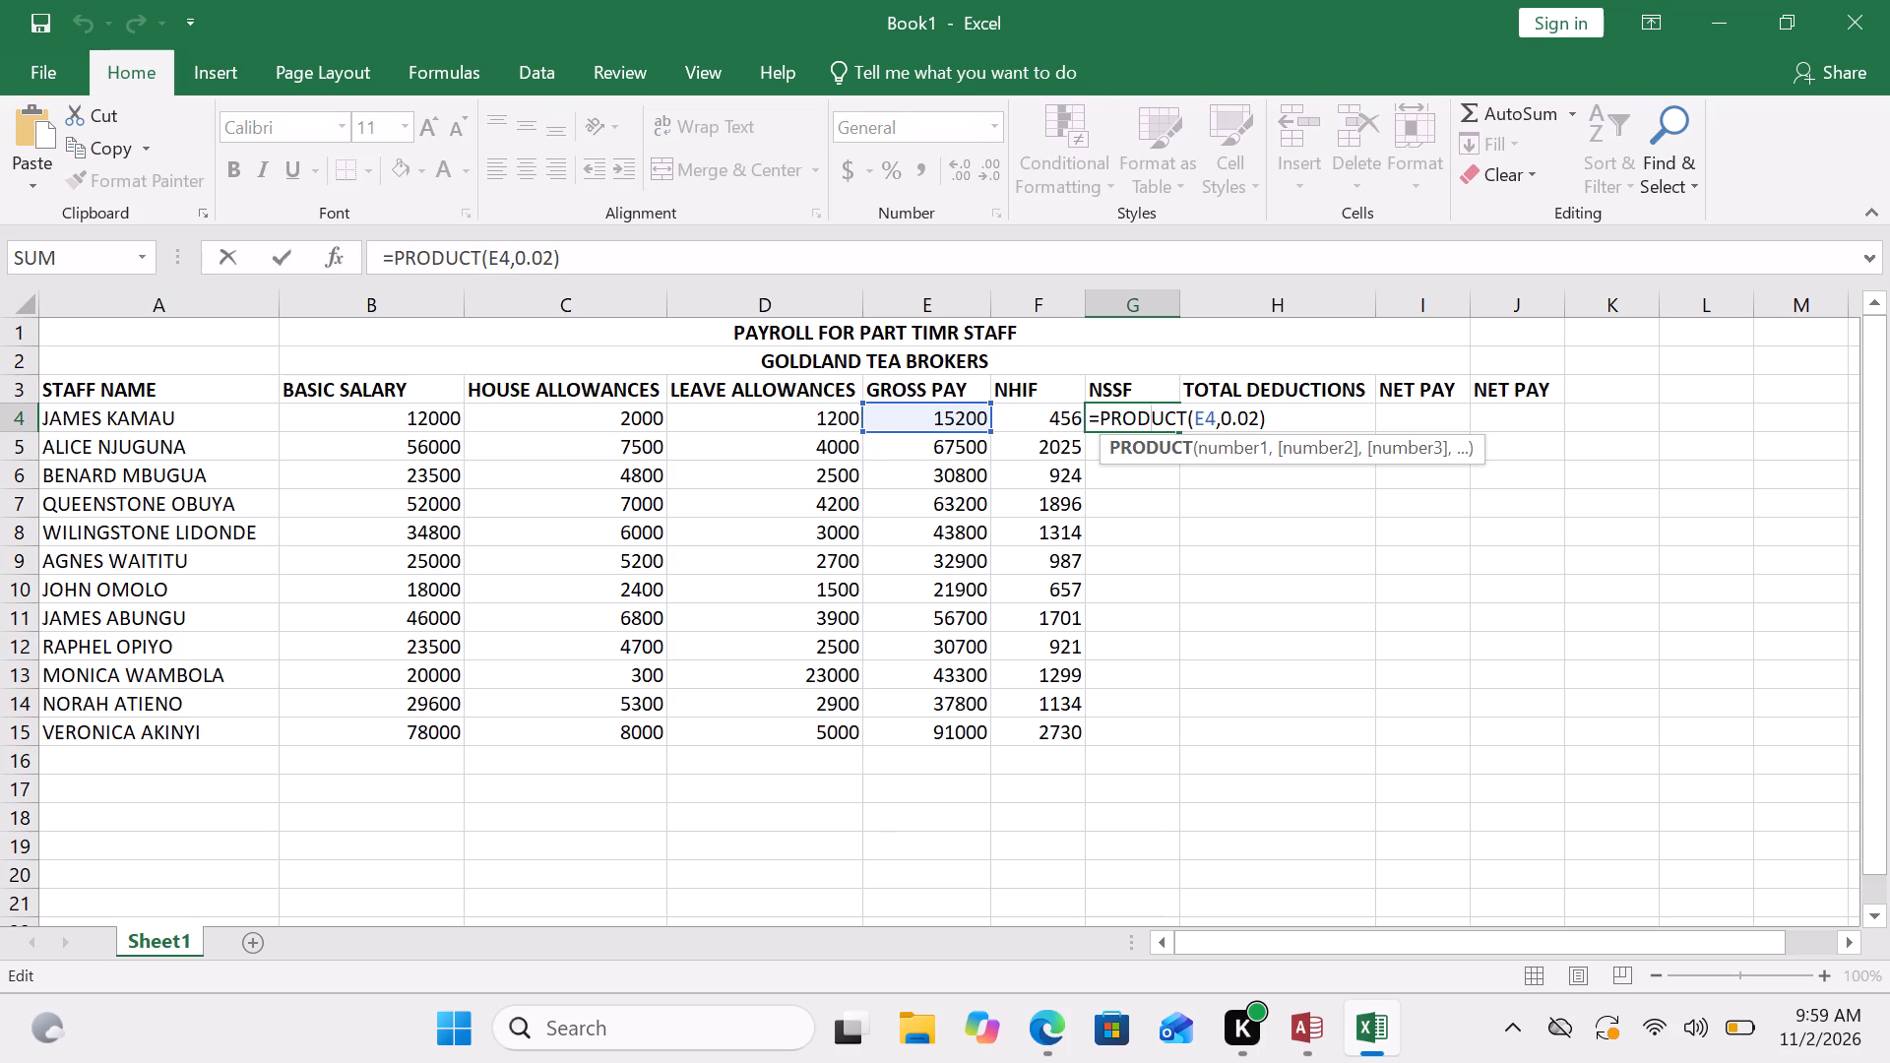
{"action": "left_click", "coordinate": [1181, 541]}
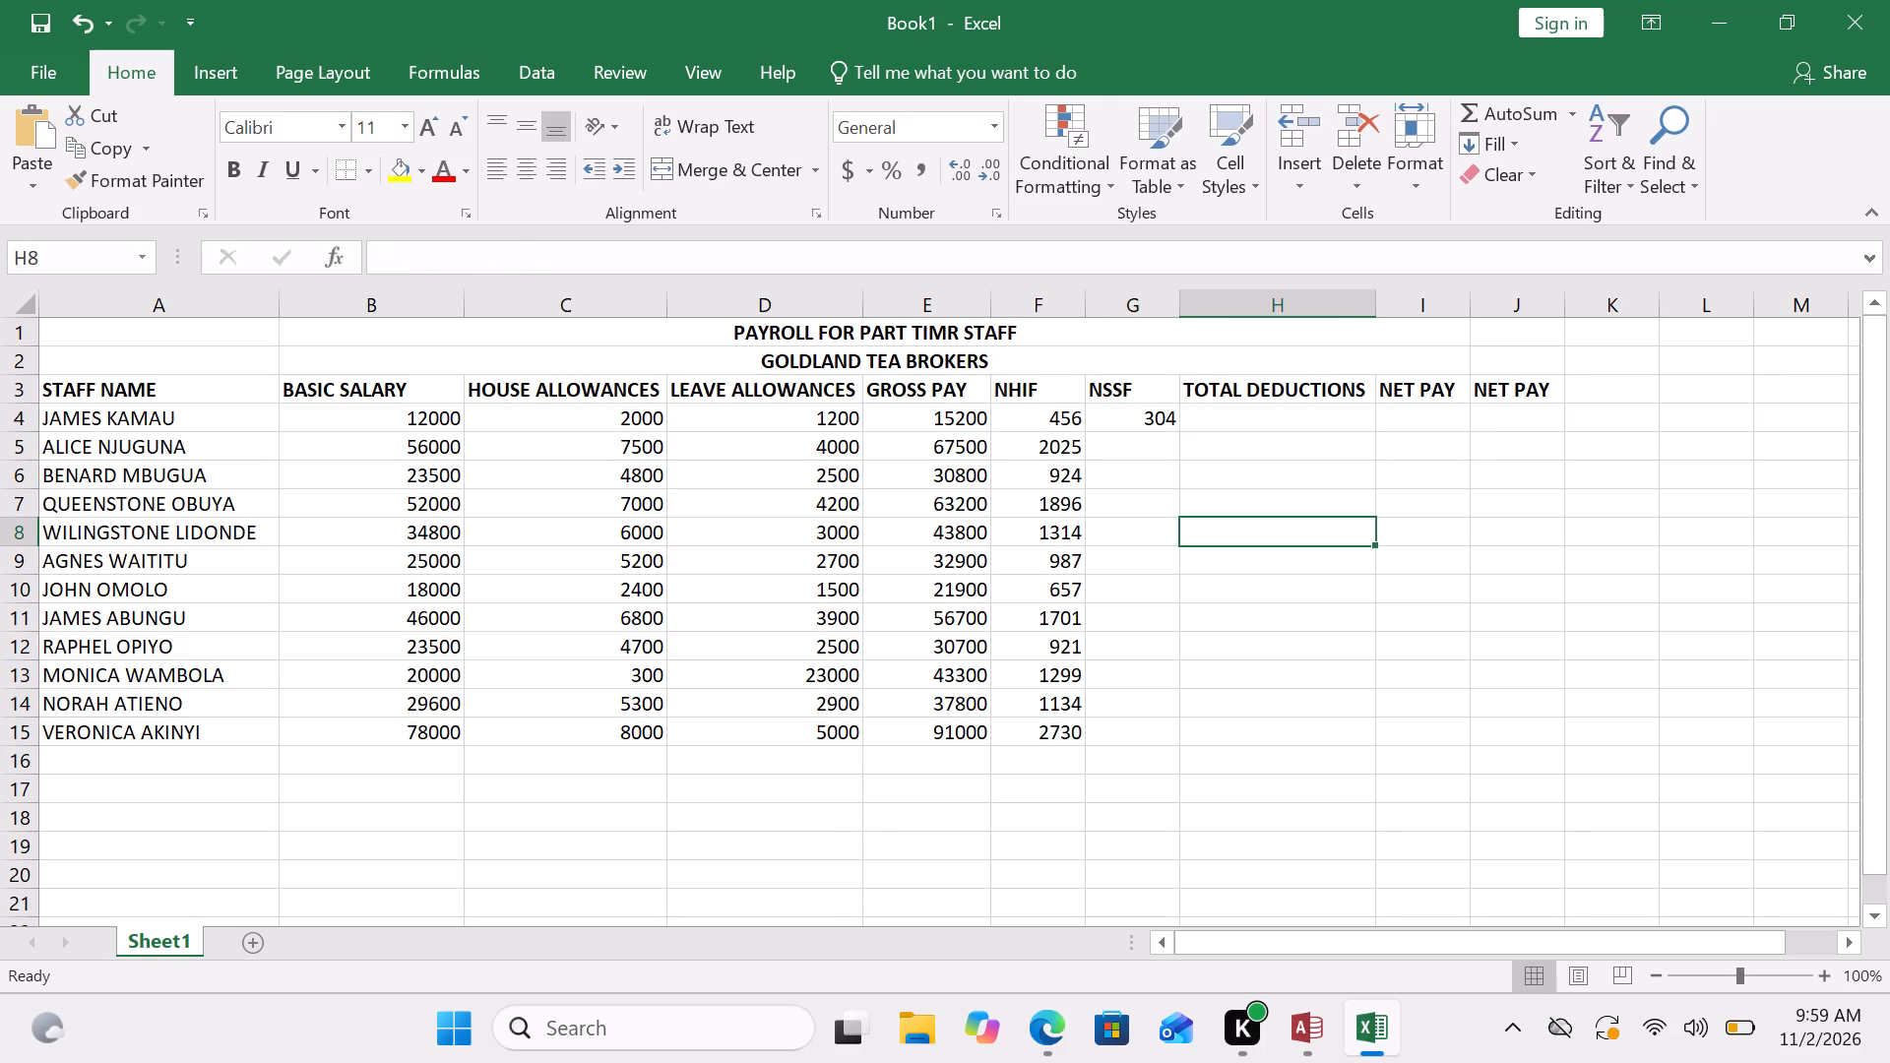
{"action": "left_click", "coordinate": [1165, 416]}
{"action": "left_click_drag", "start_coordinate": [1176, 427], "coordinate": [1169, 742]}
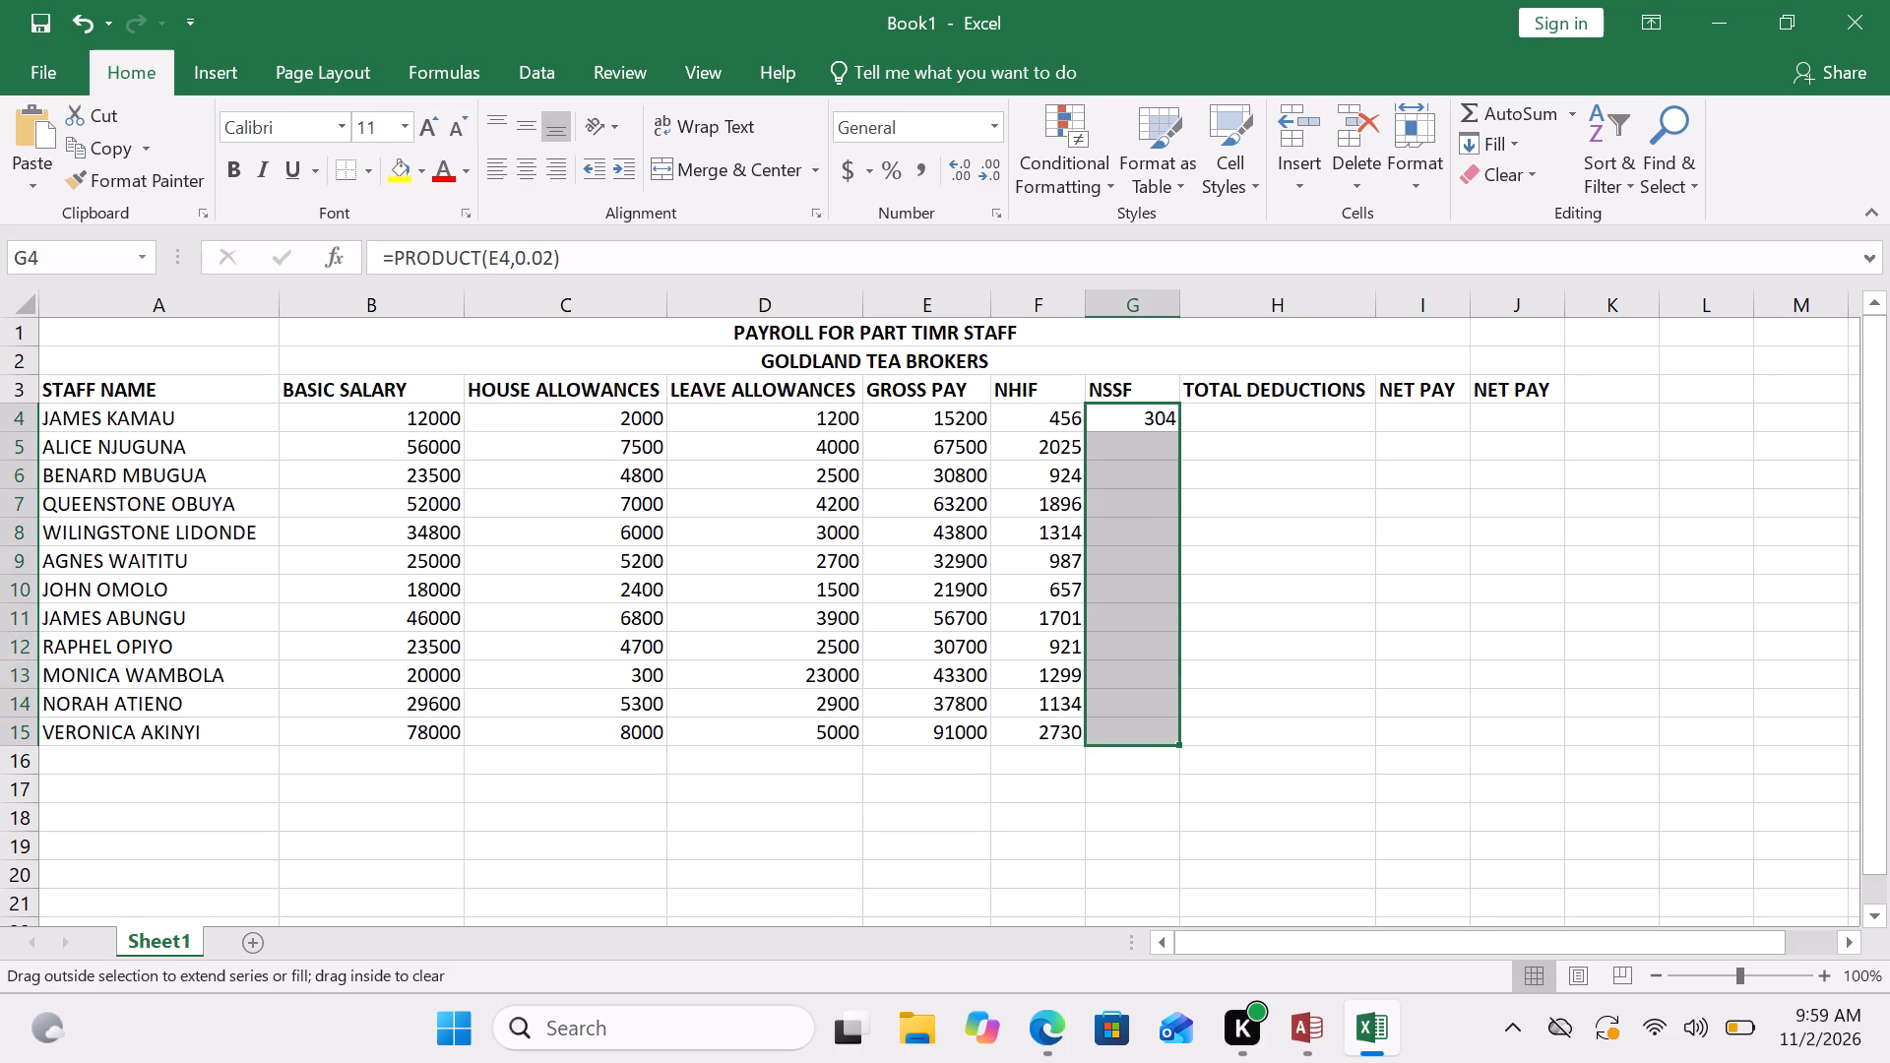
Save the workbook.
{"action": "key", "text": "ctrl+s"}
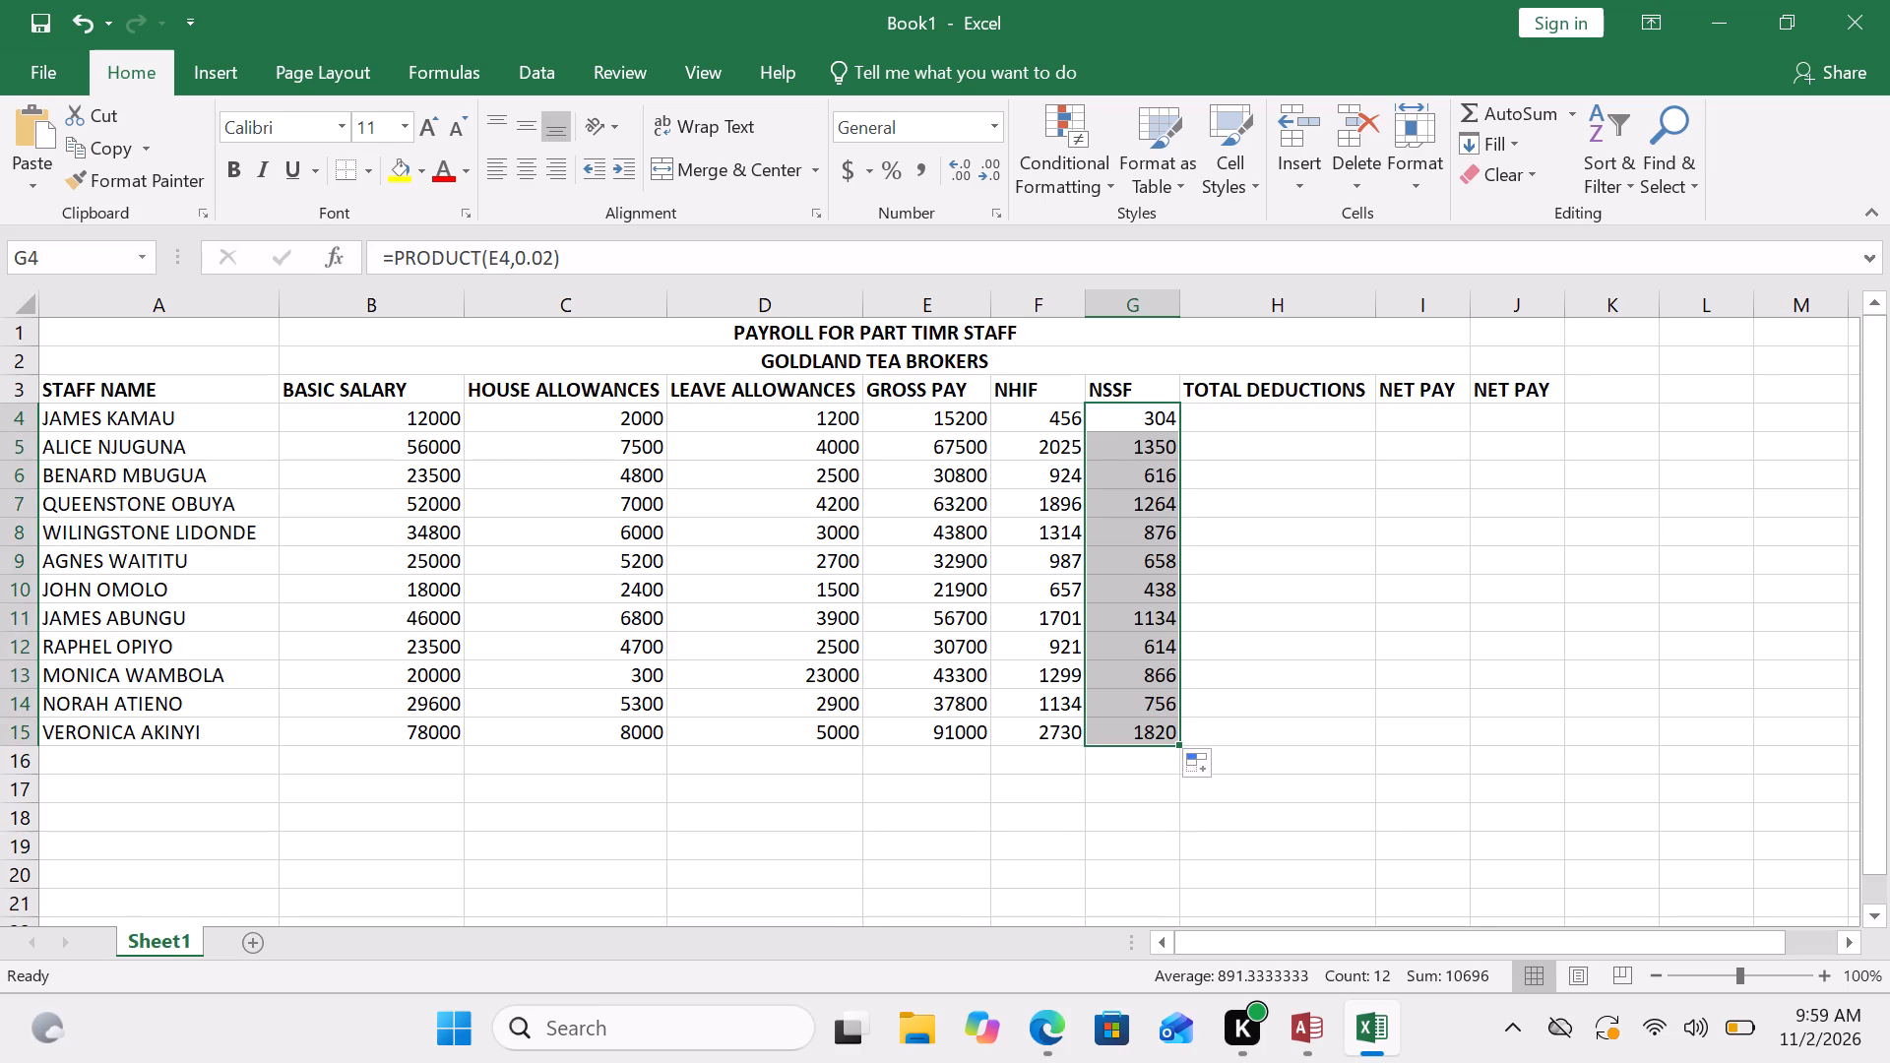
{"action": "key", "text": "ctrl+s"}
Enter the formula =SUM(F4:G4) in cell H4 to total the first employee's NHIF and NSSF deductions.
{"action": "left_click", "coordinate": [1283, 430]}
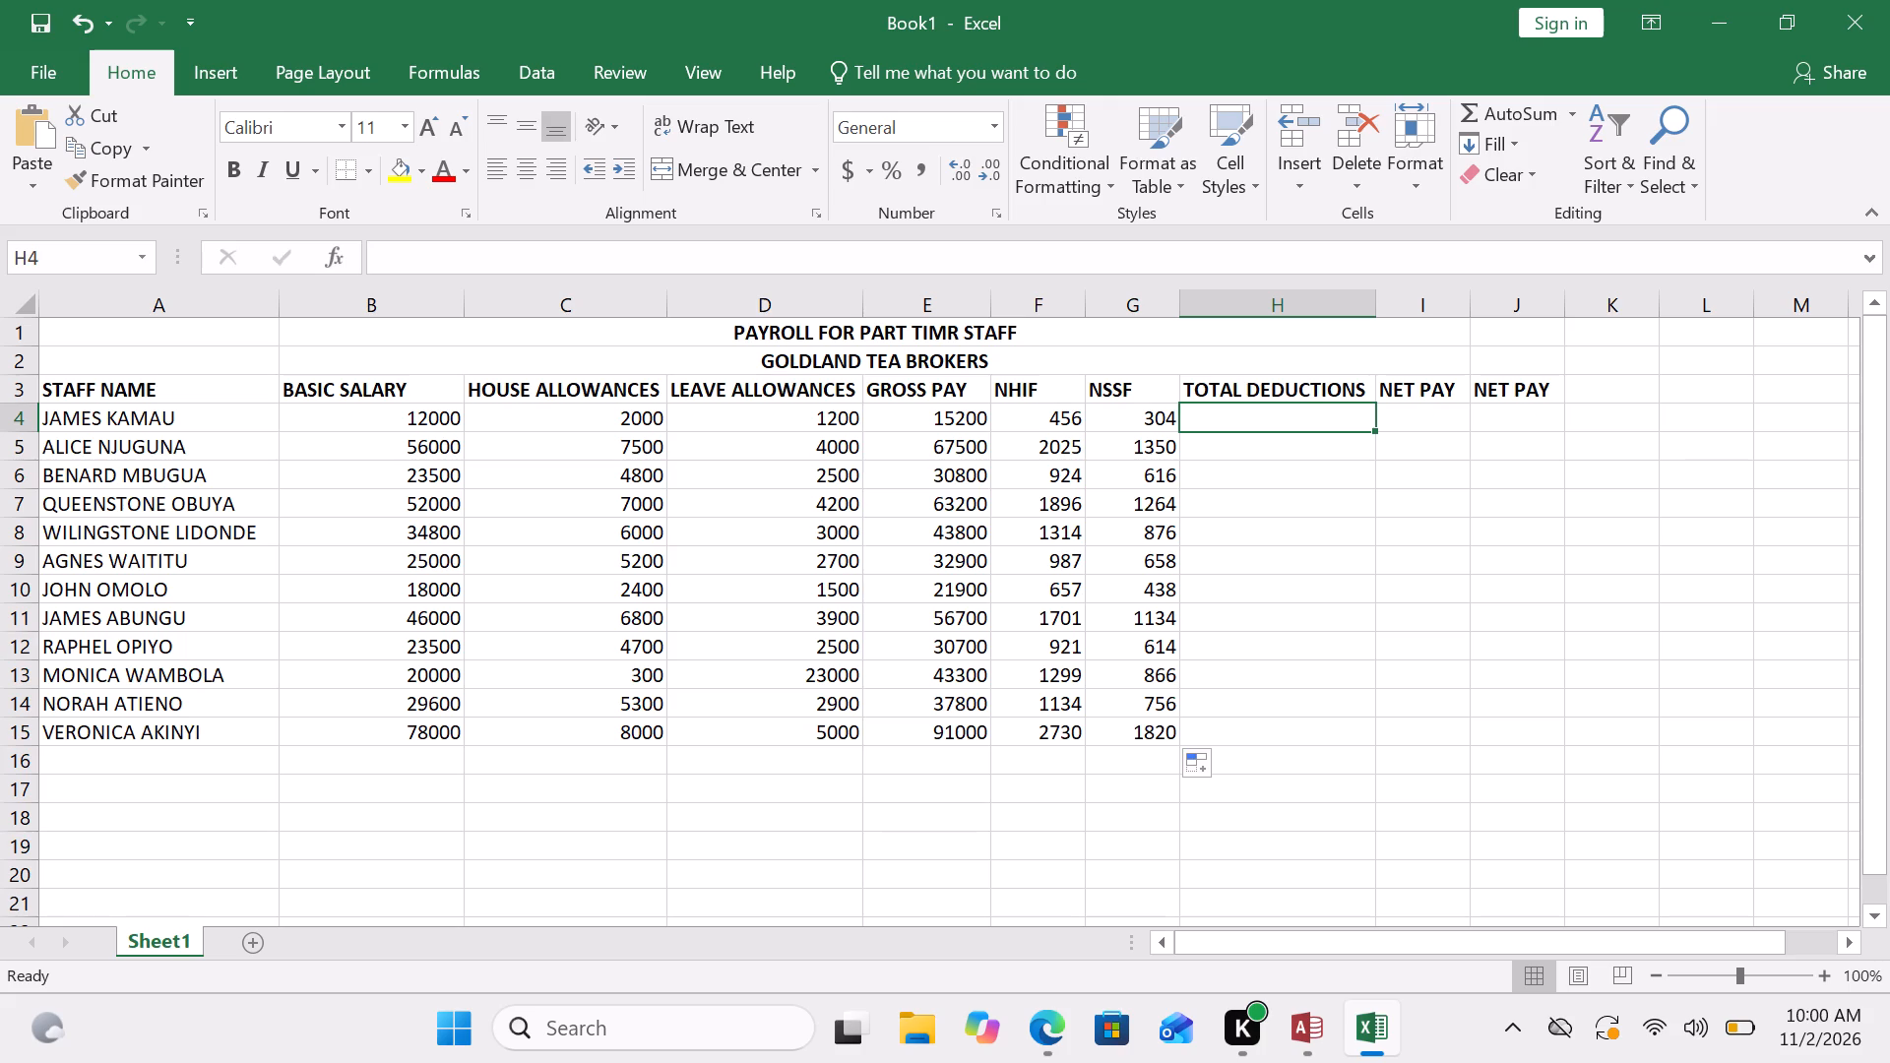
{"action": "left_click", "coordinate": [1321, 432]}
{"action": "type", "text": "==SUM"}
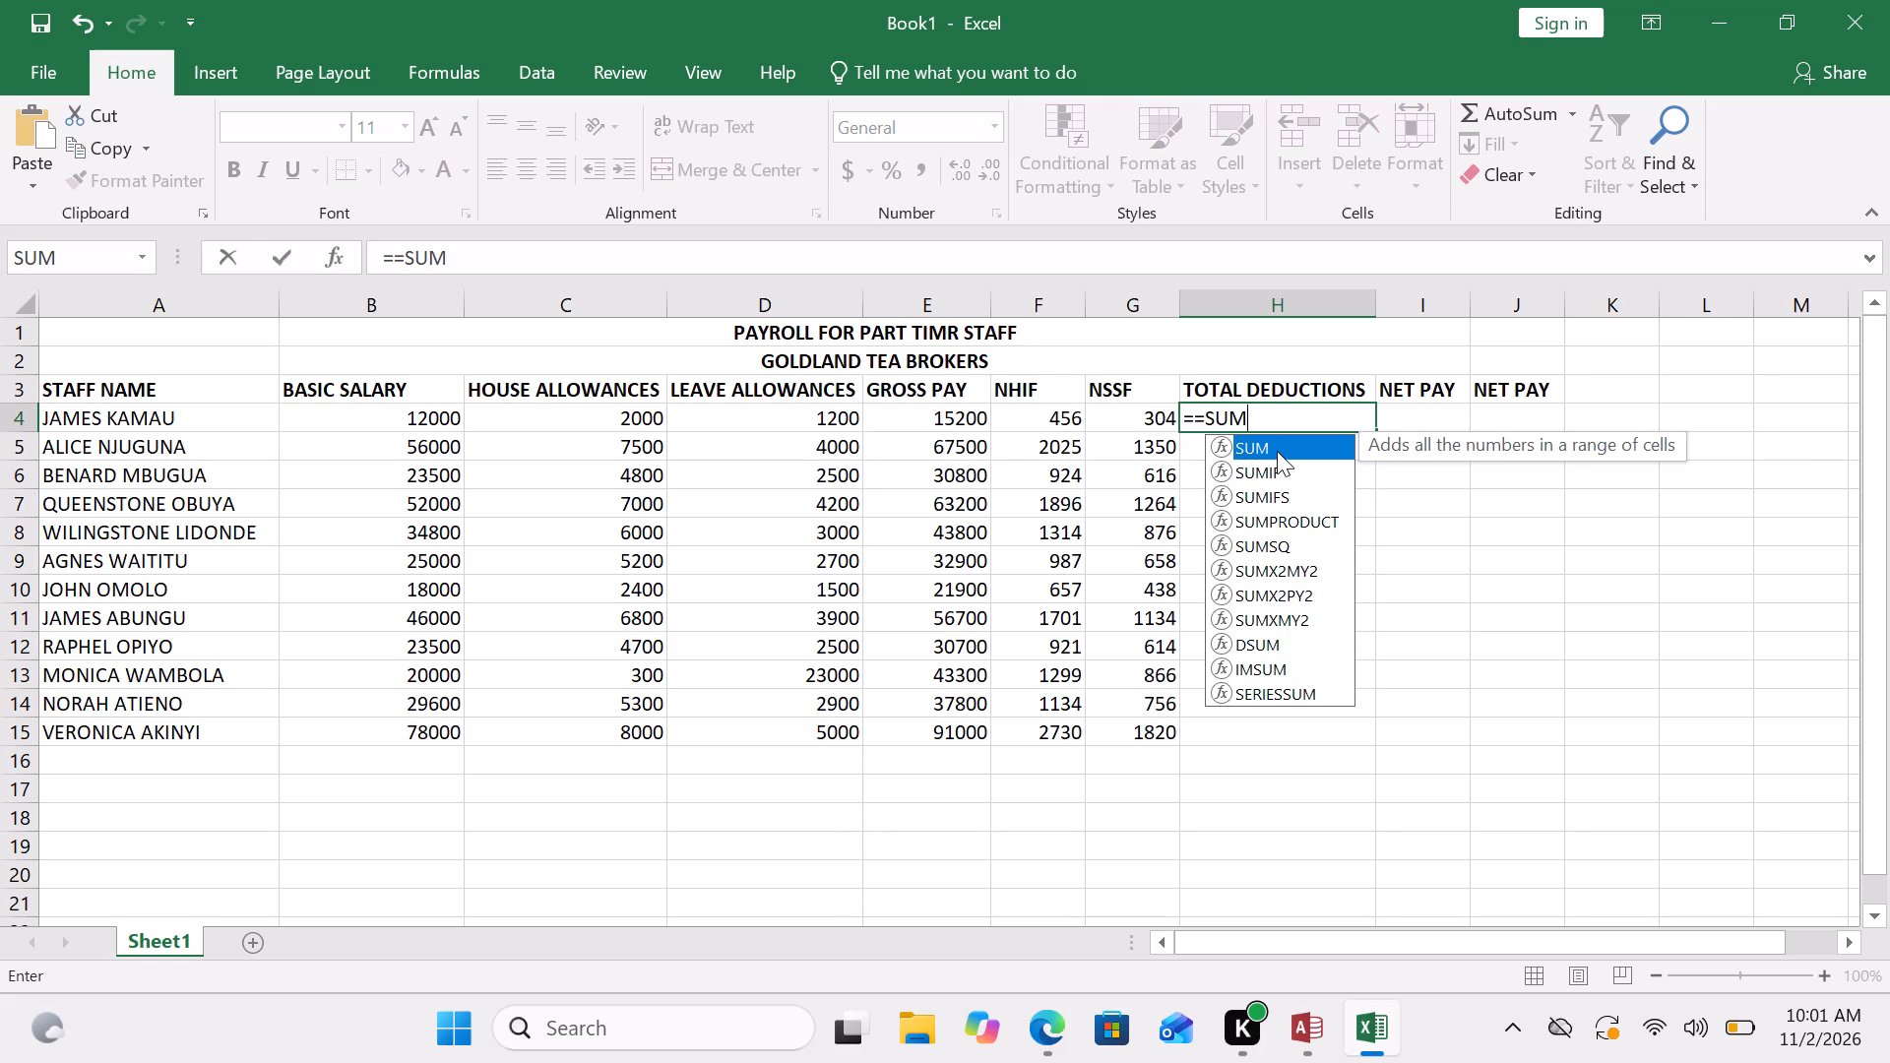
{"action": "double_click", "coordinate": [1277, 451]}
{"action": "left_click_drag", "start_coordinate": [1035, 425], "coordinate": [1076, 419]}
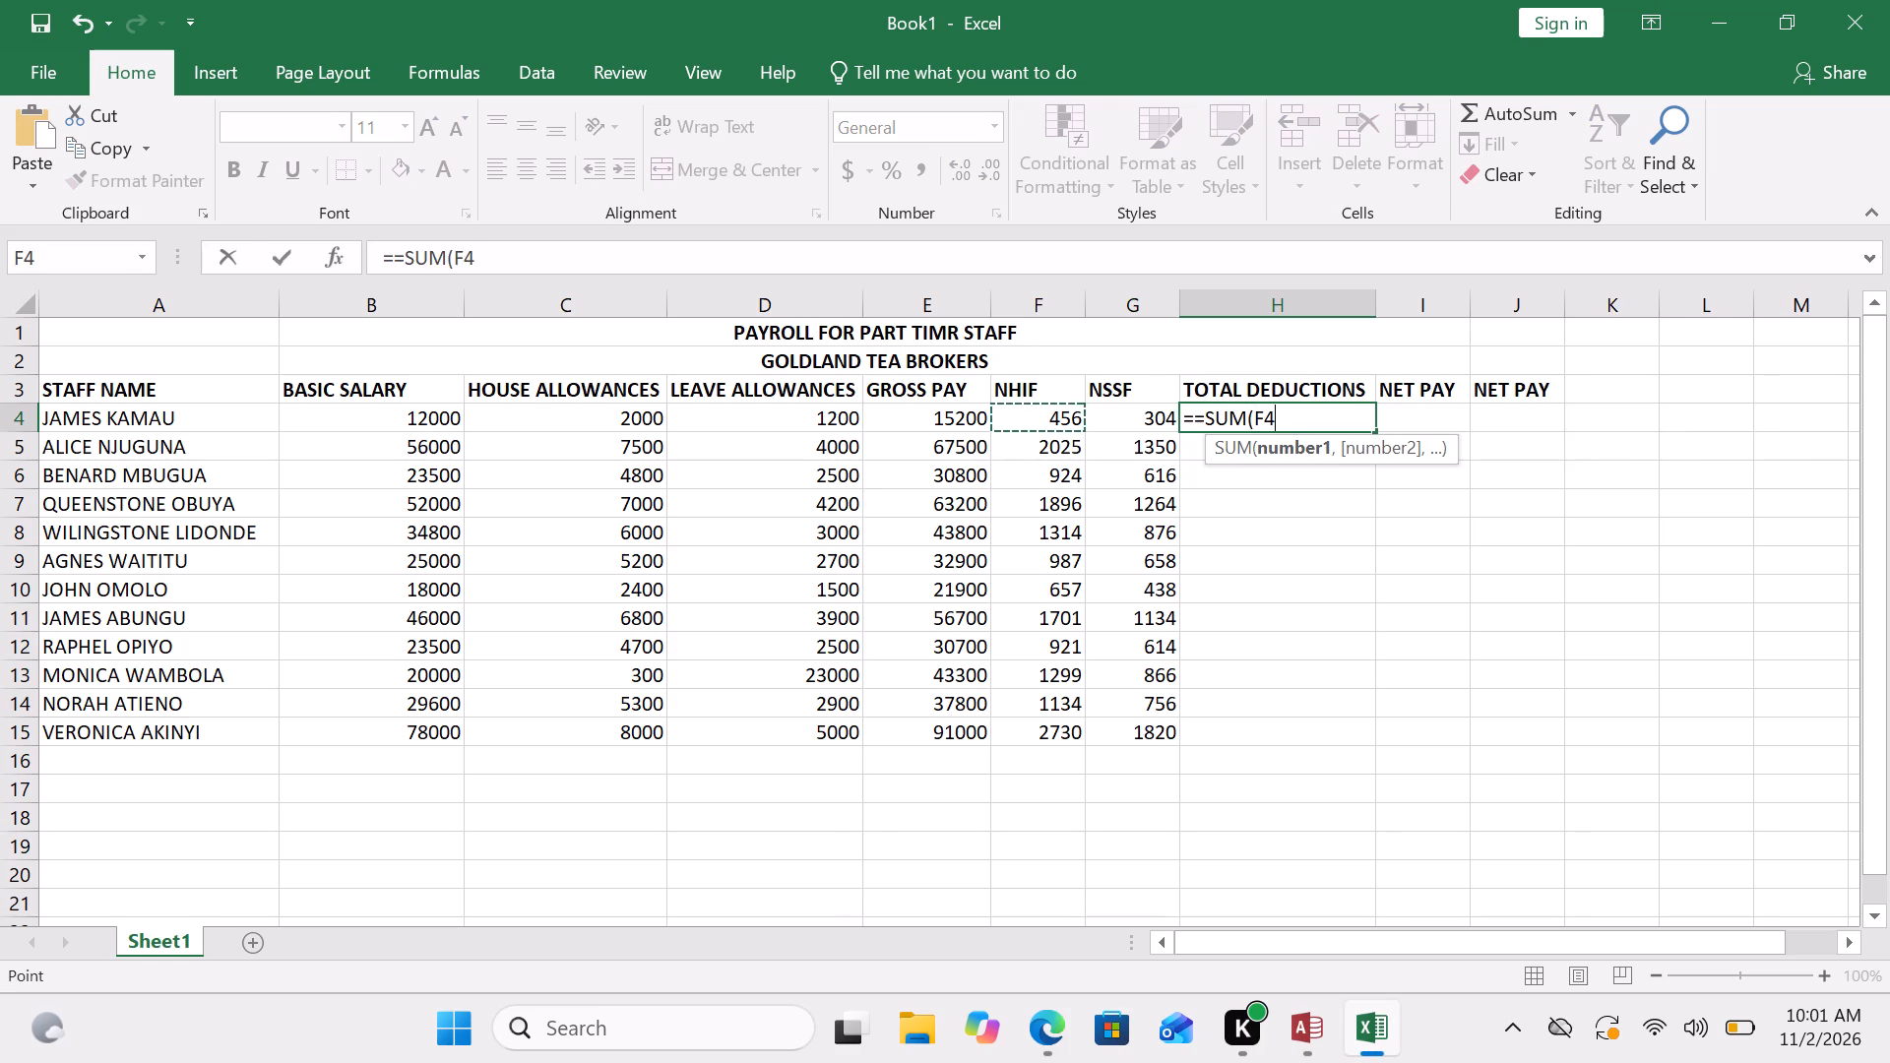
{"action": "left_click_drag", "start_coordinate": [1076, 419], "coordinate": [1148, 404]}
{"action": "key", "text": "Return"}
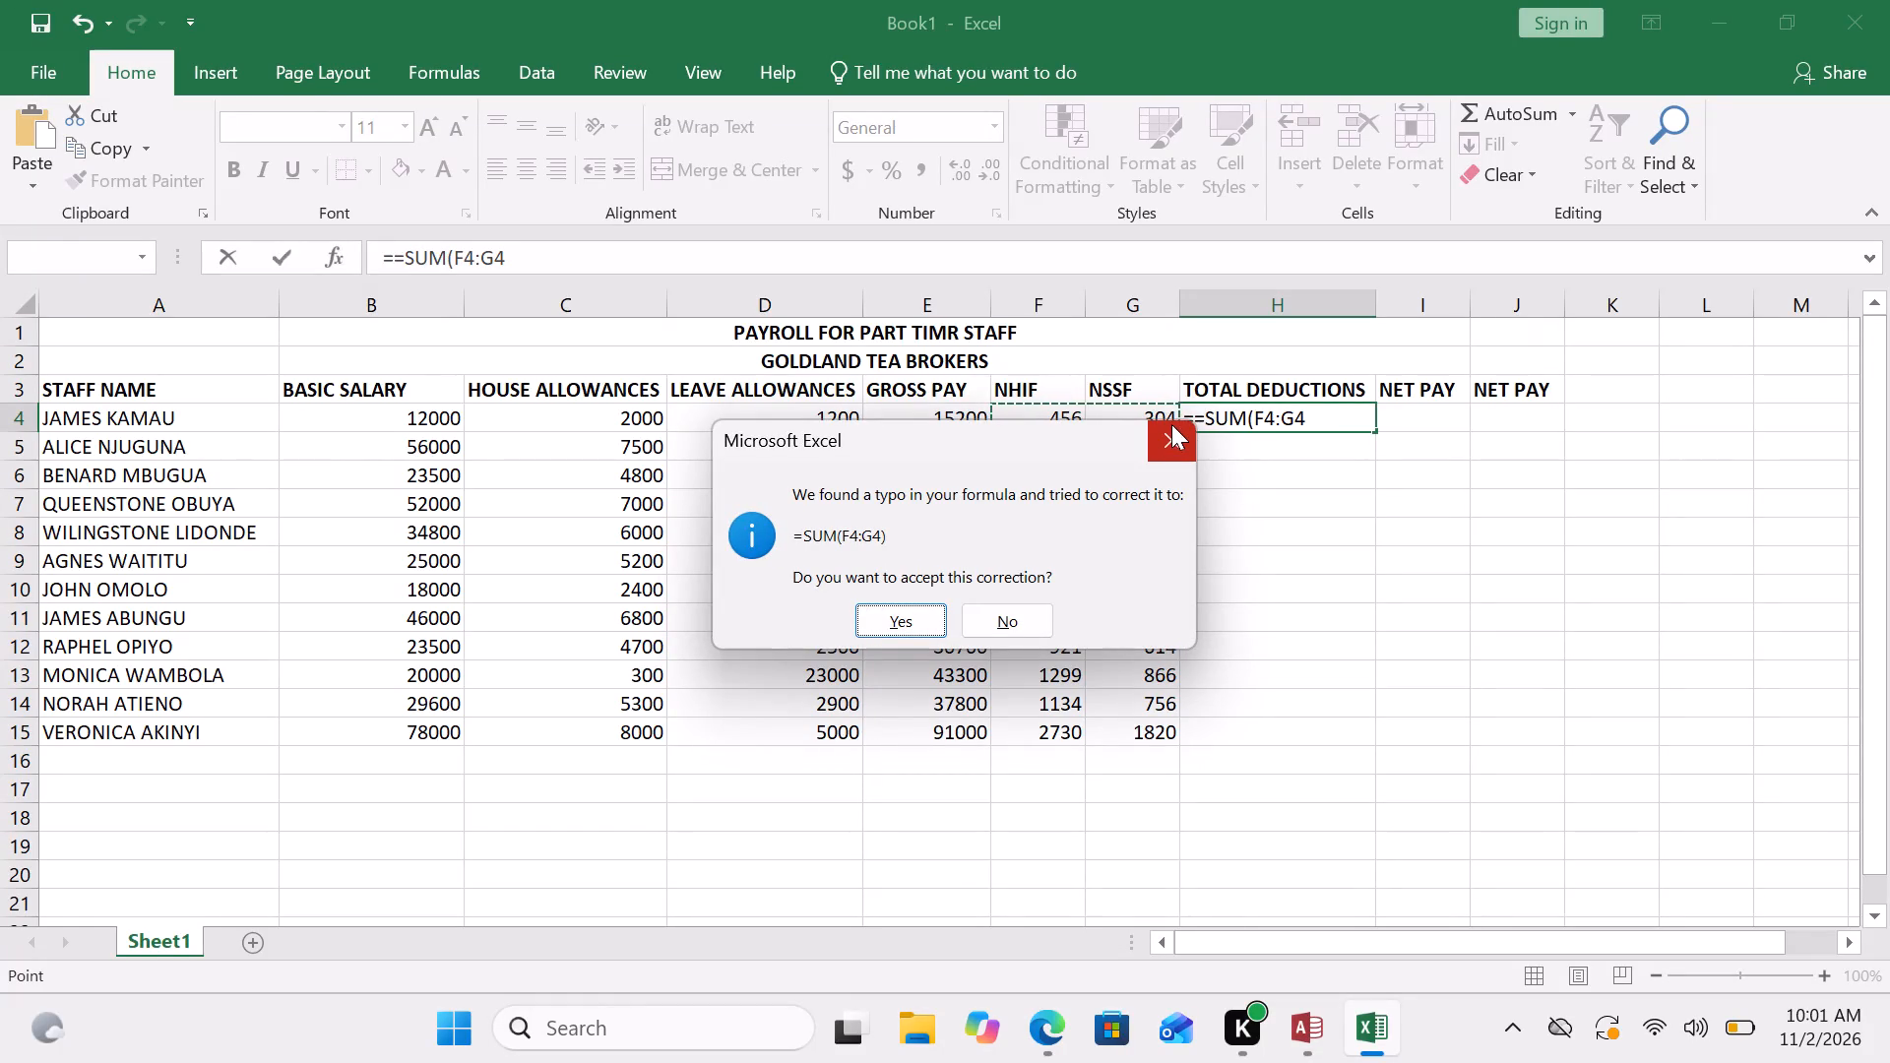
{"action": "left_click", "coordinate": [1171, 424]}
{"action": "left_click", "coordinate": [1258, 402]}
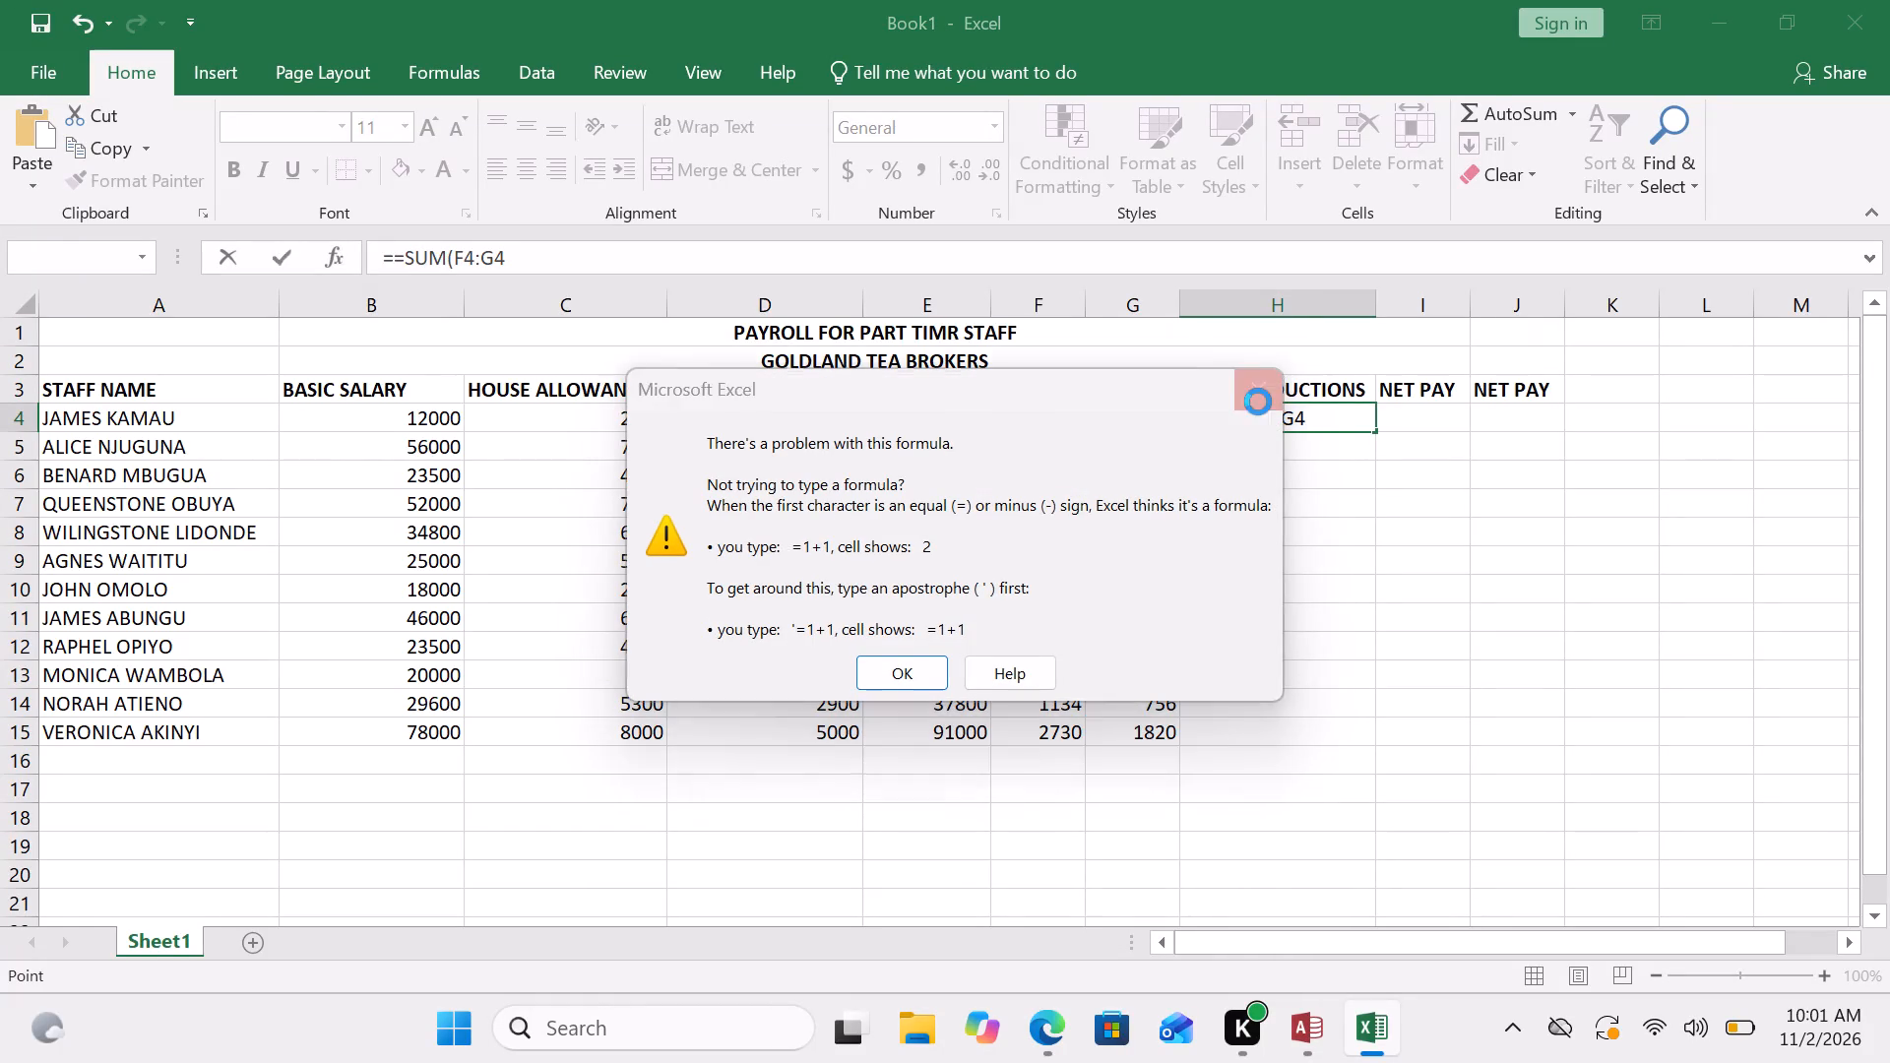
{"action": "left_click", "coordinate": [1198, 426]}
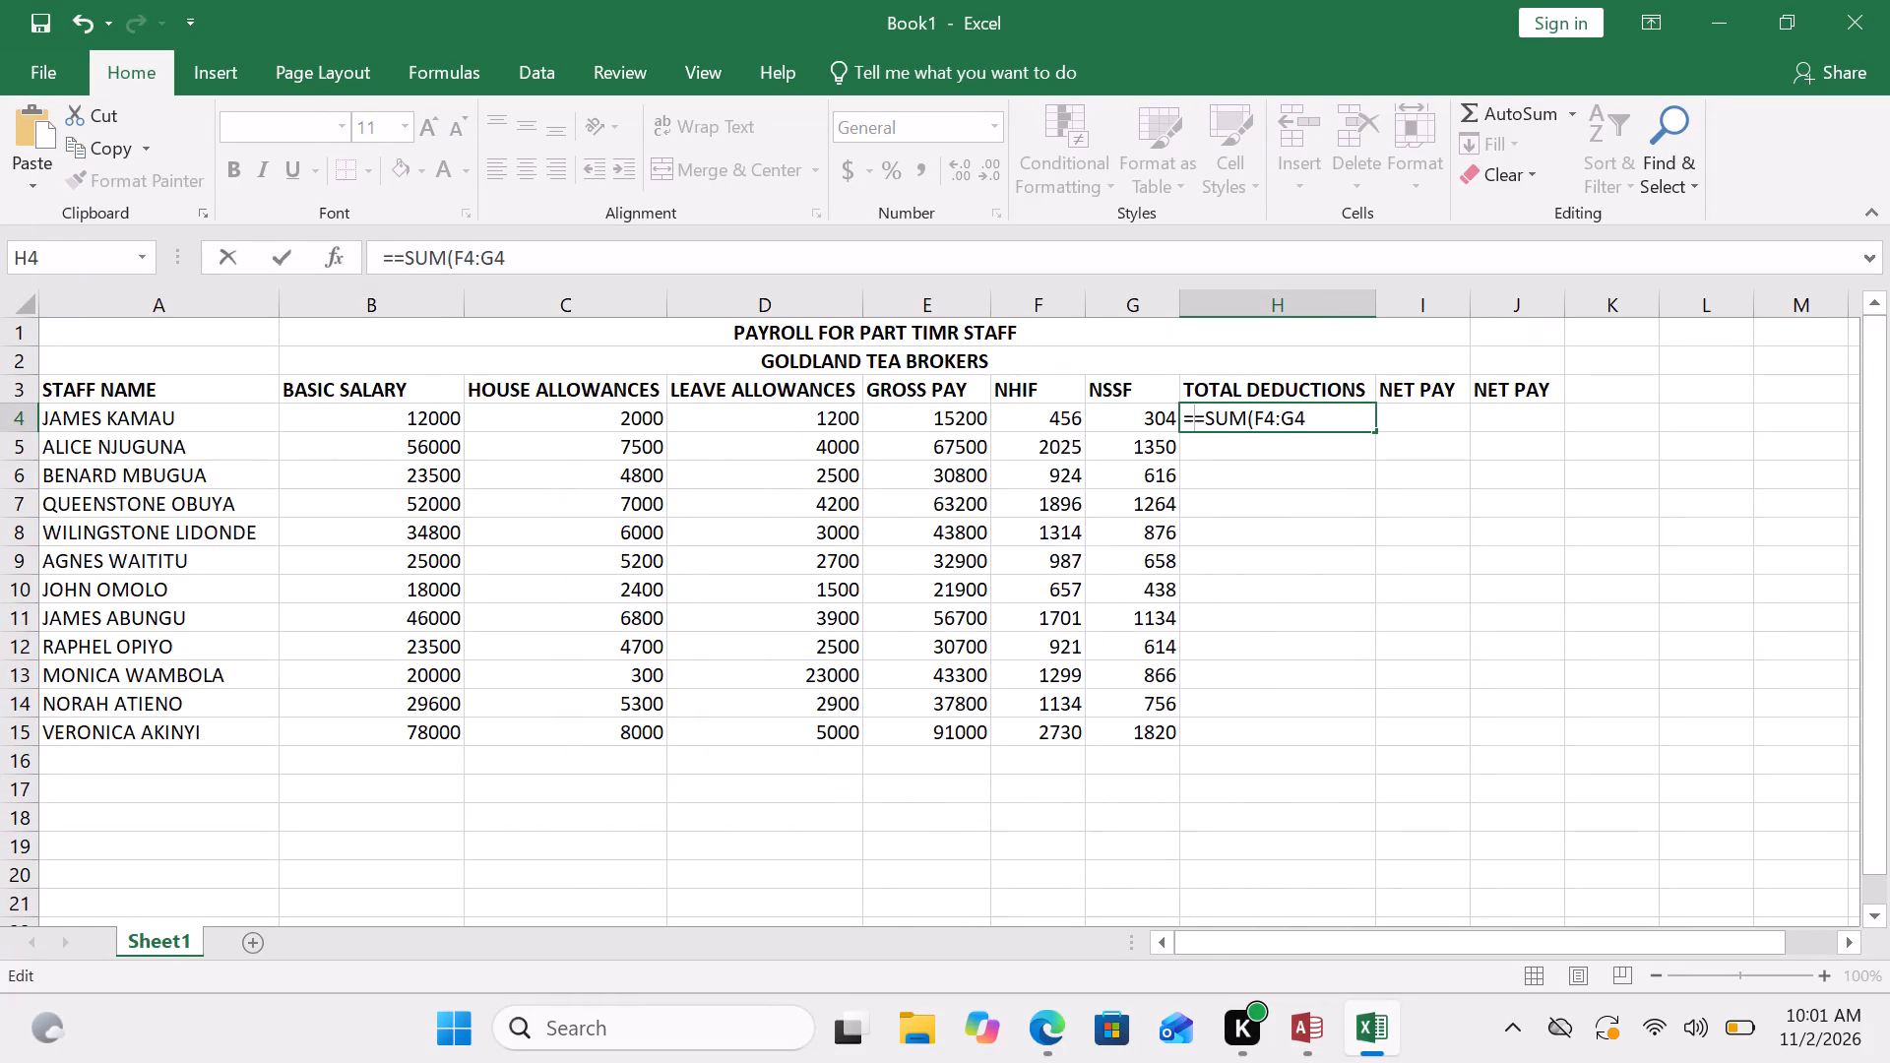
{"action": "key", "text": "BackSpace"}
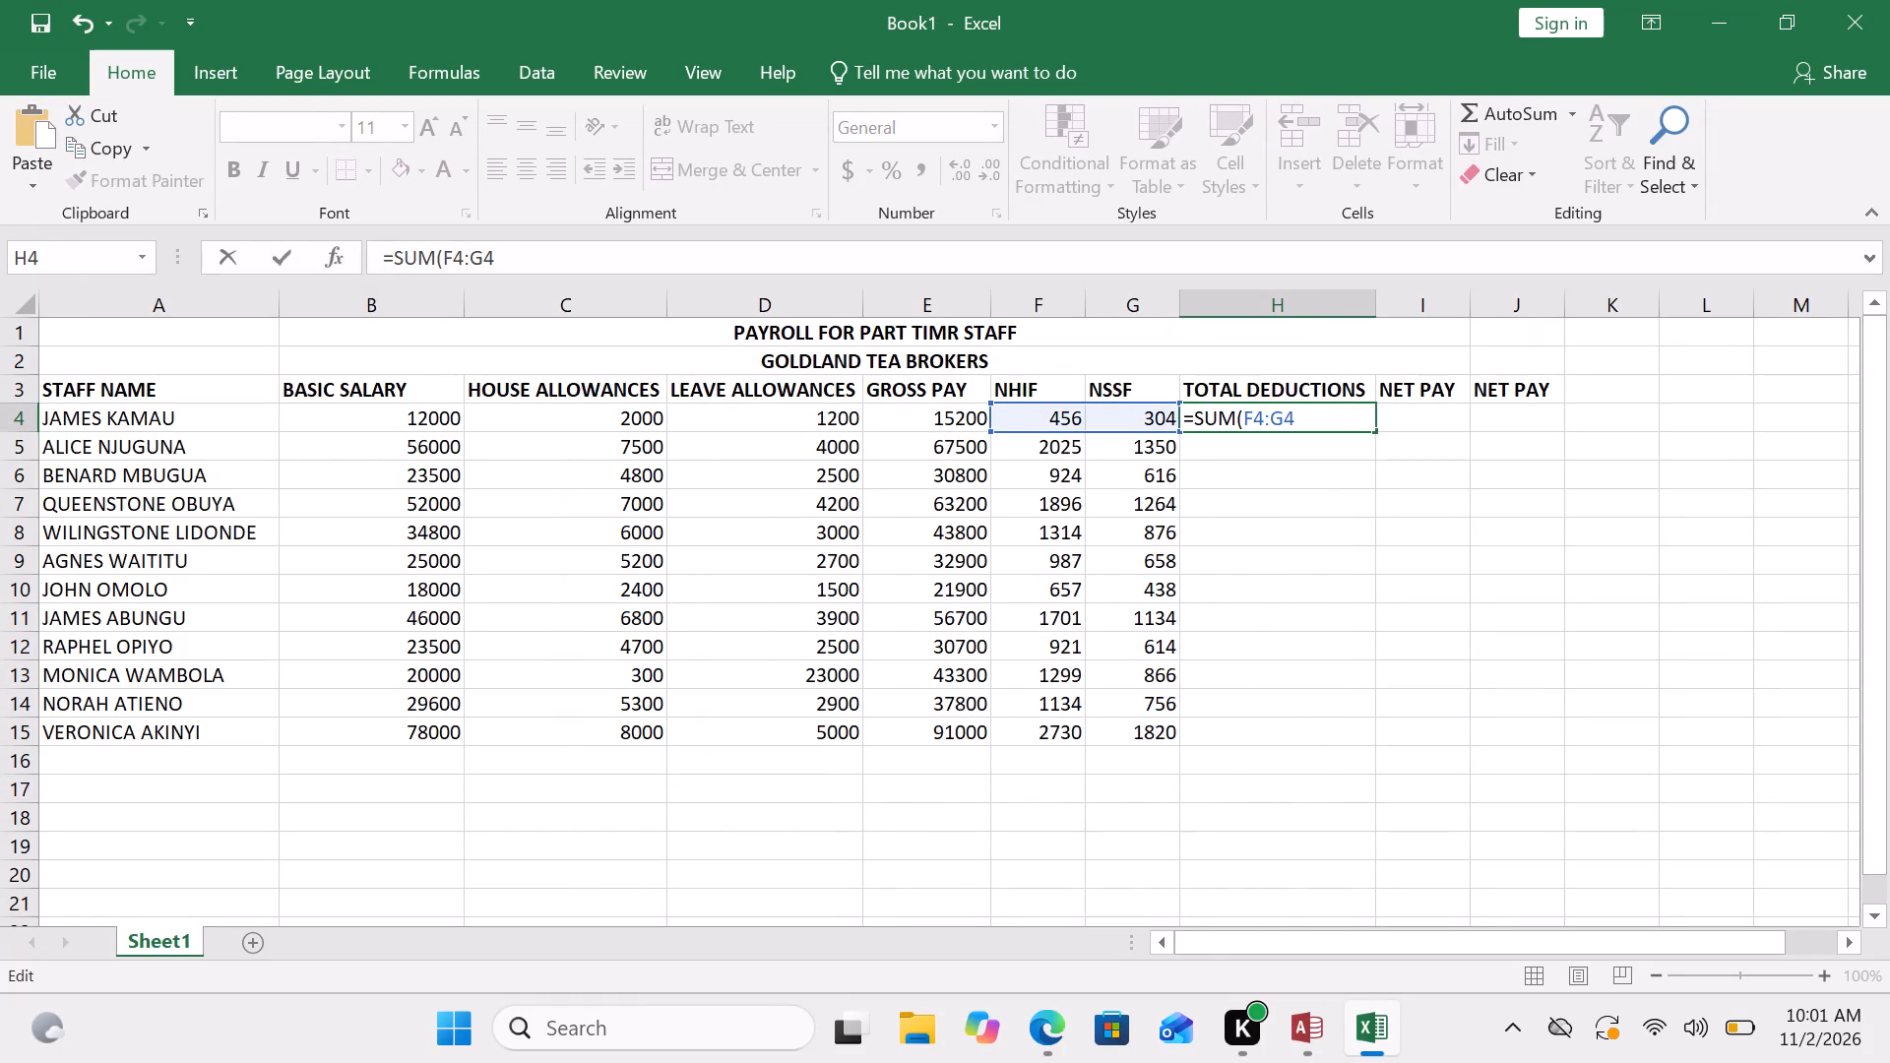
{"action": "key", "text": "Return"}
Fill the total deductions formula from H4 down through H15 for all the remaining staff rows.
{"action": "left_click", "coordinate": [1296, 417]}
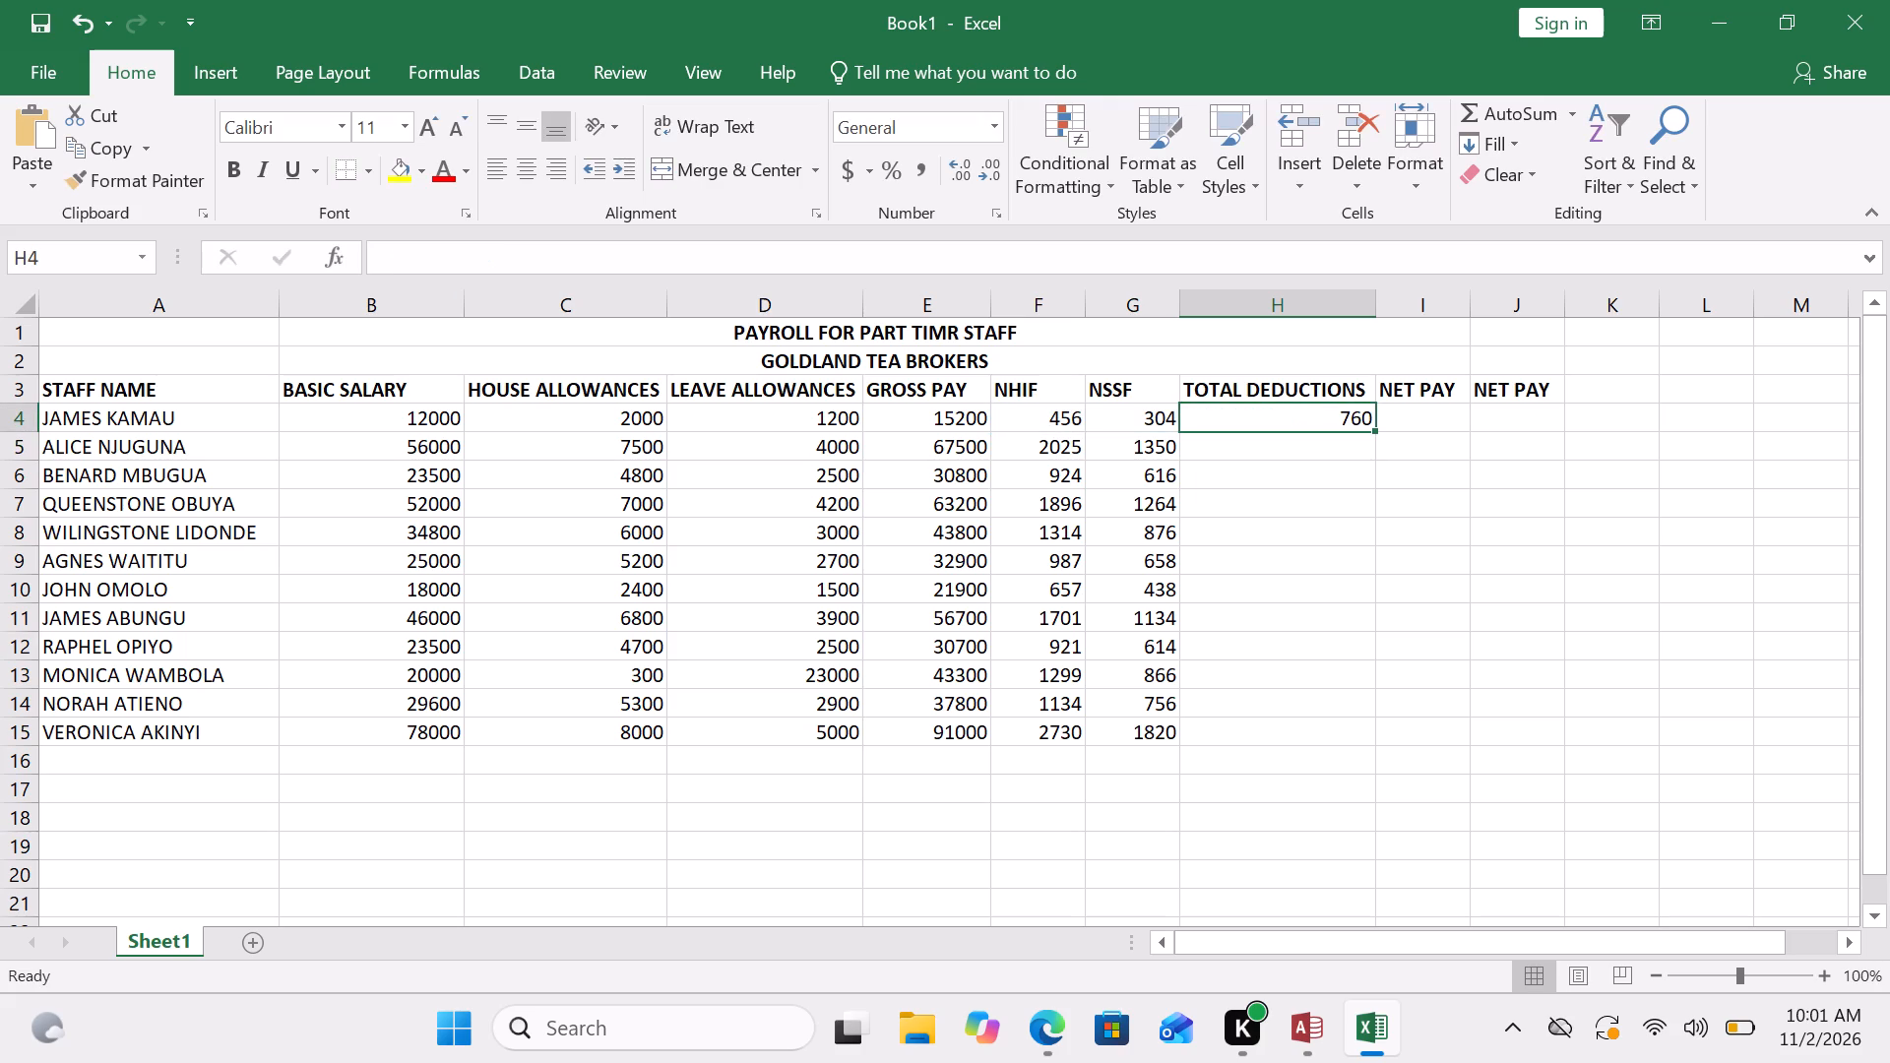
{"action": "left_click_drag", "start_coordinate": [1372, 434], "coordinate": [1369, 707]}
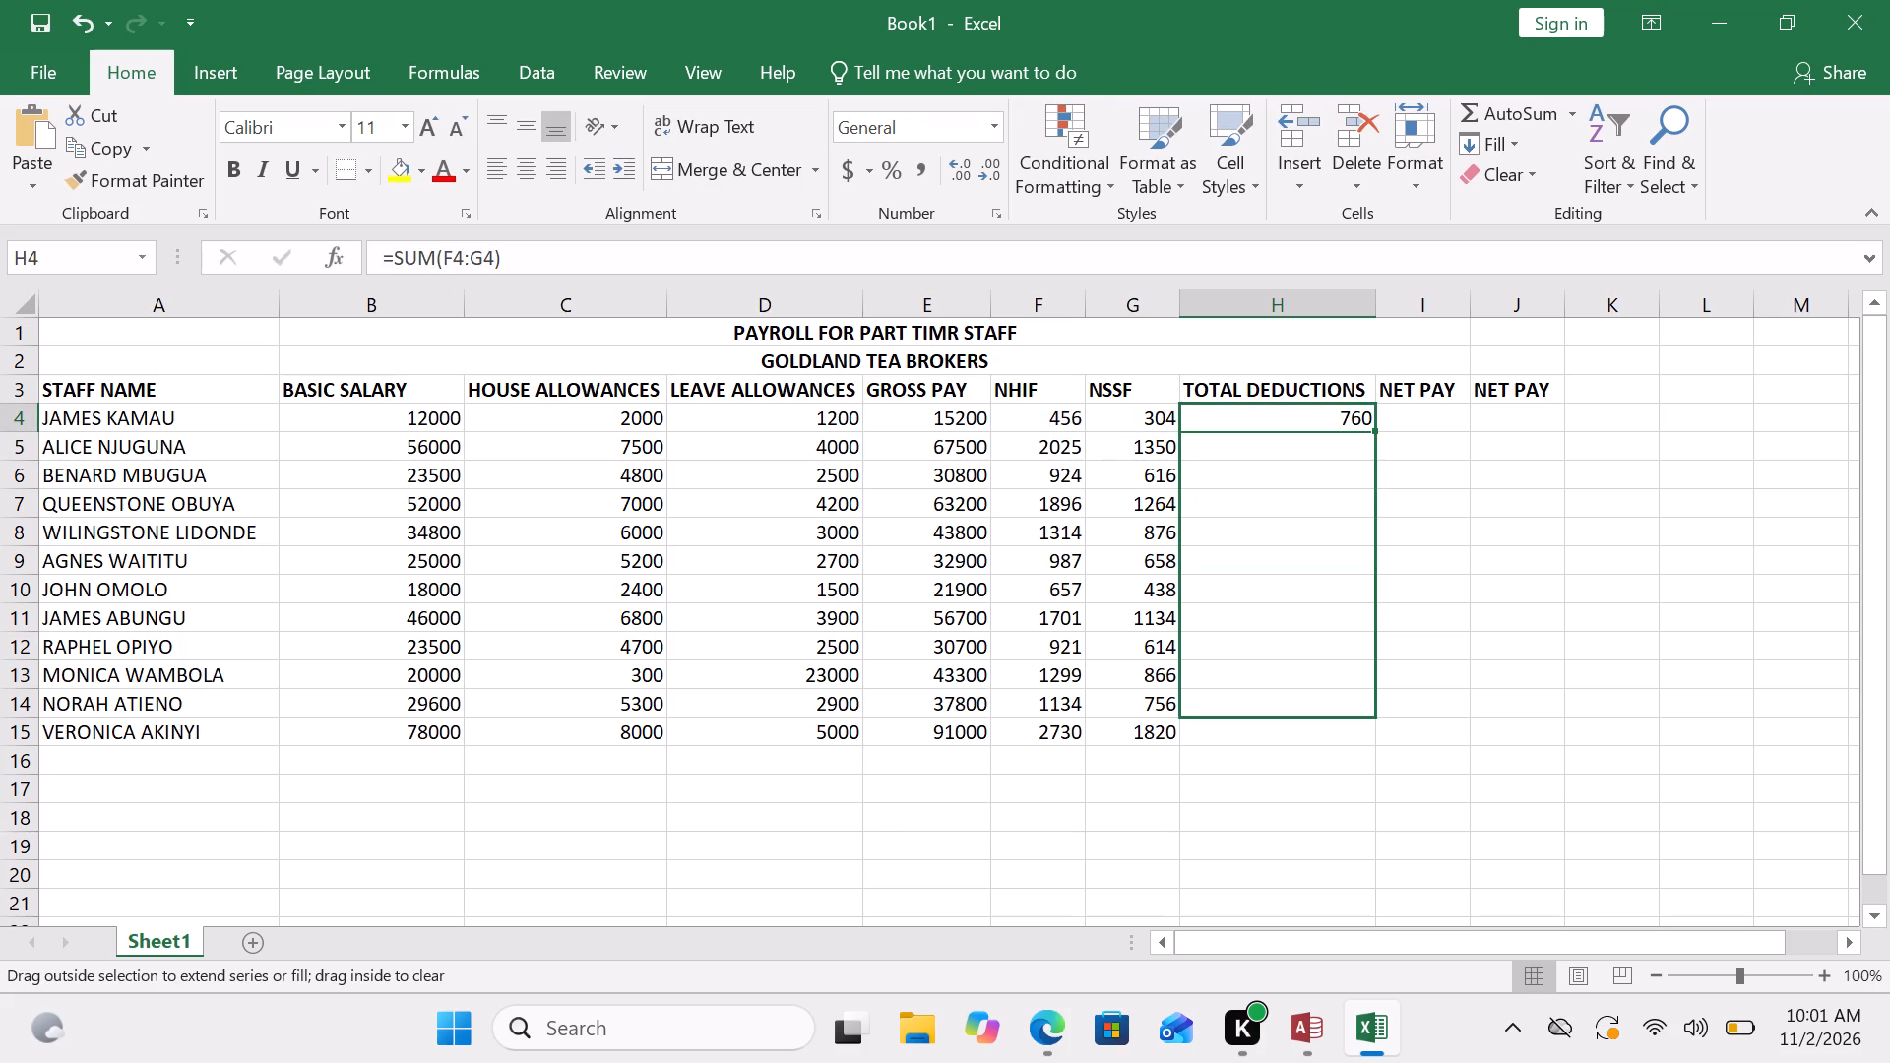
{"action": "left_click_drag", "start_coordinate": [1369, 707], "coordinate": [1378, 741]}
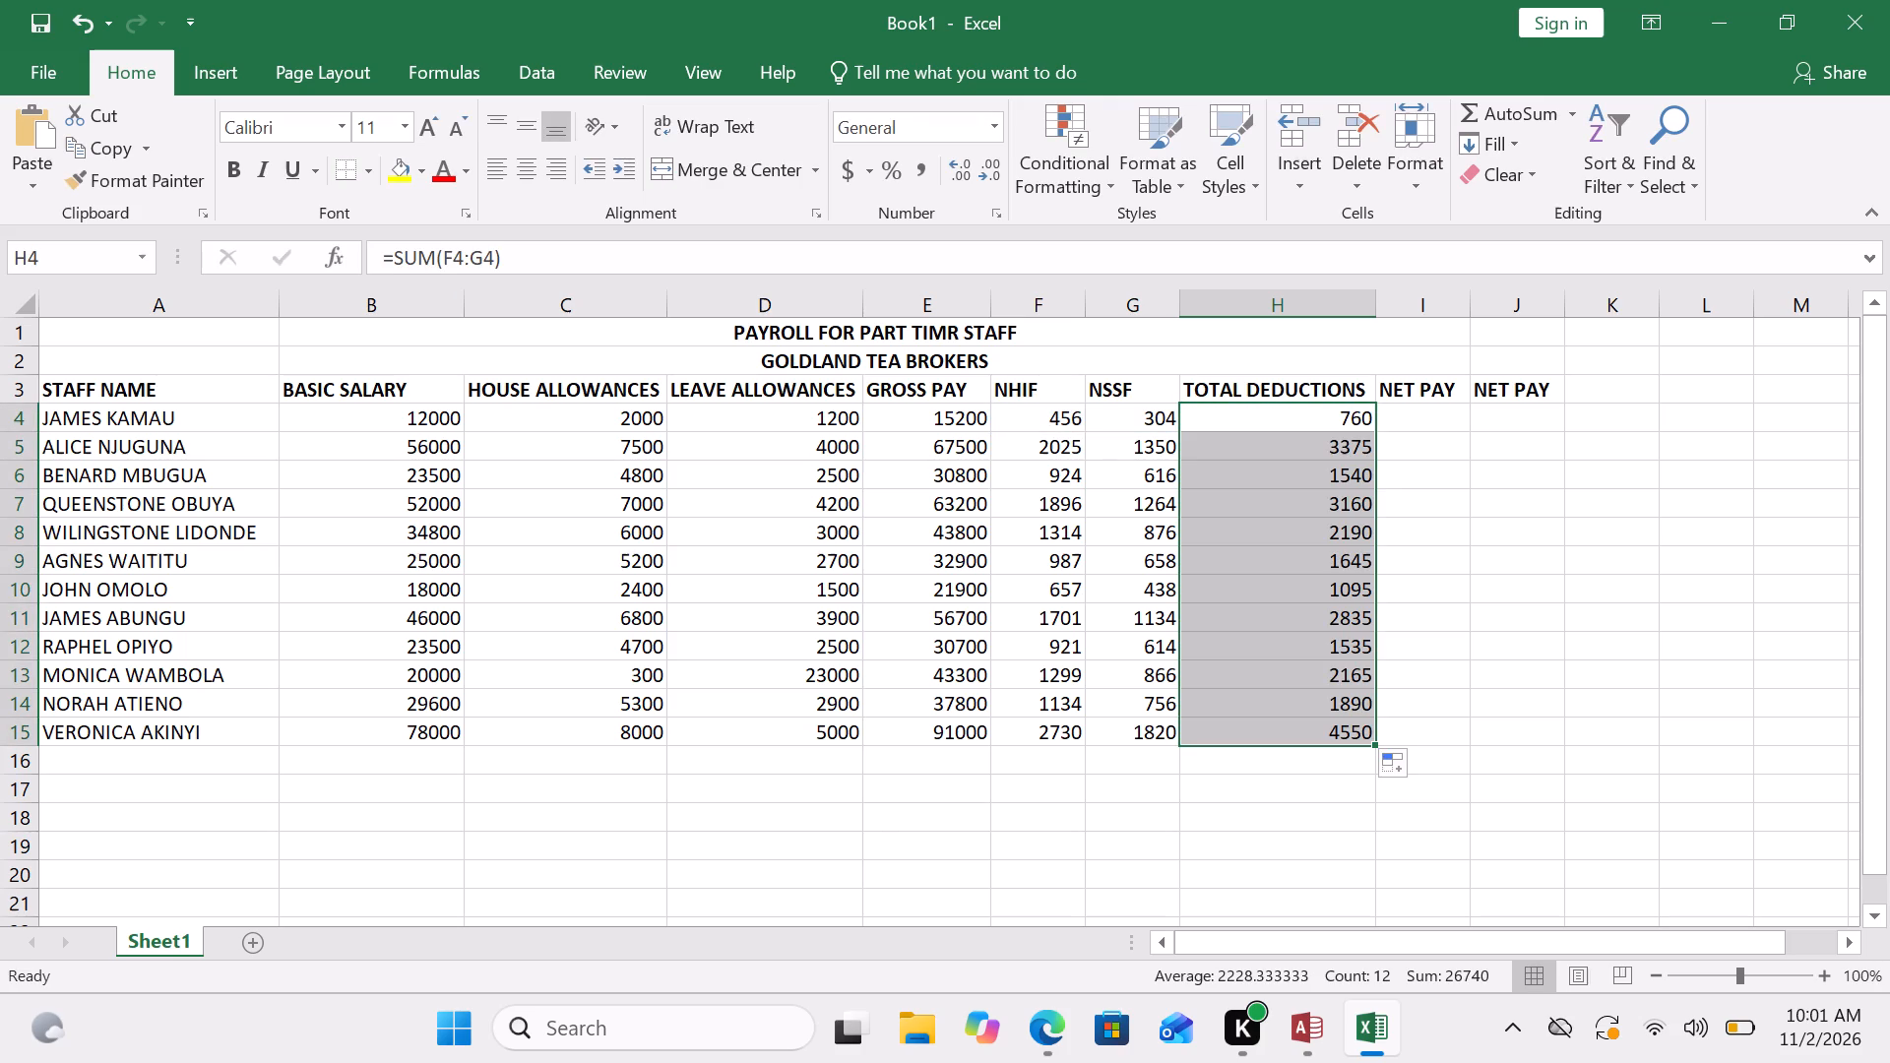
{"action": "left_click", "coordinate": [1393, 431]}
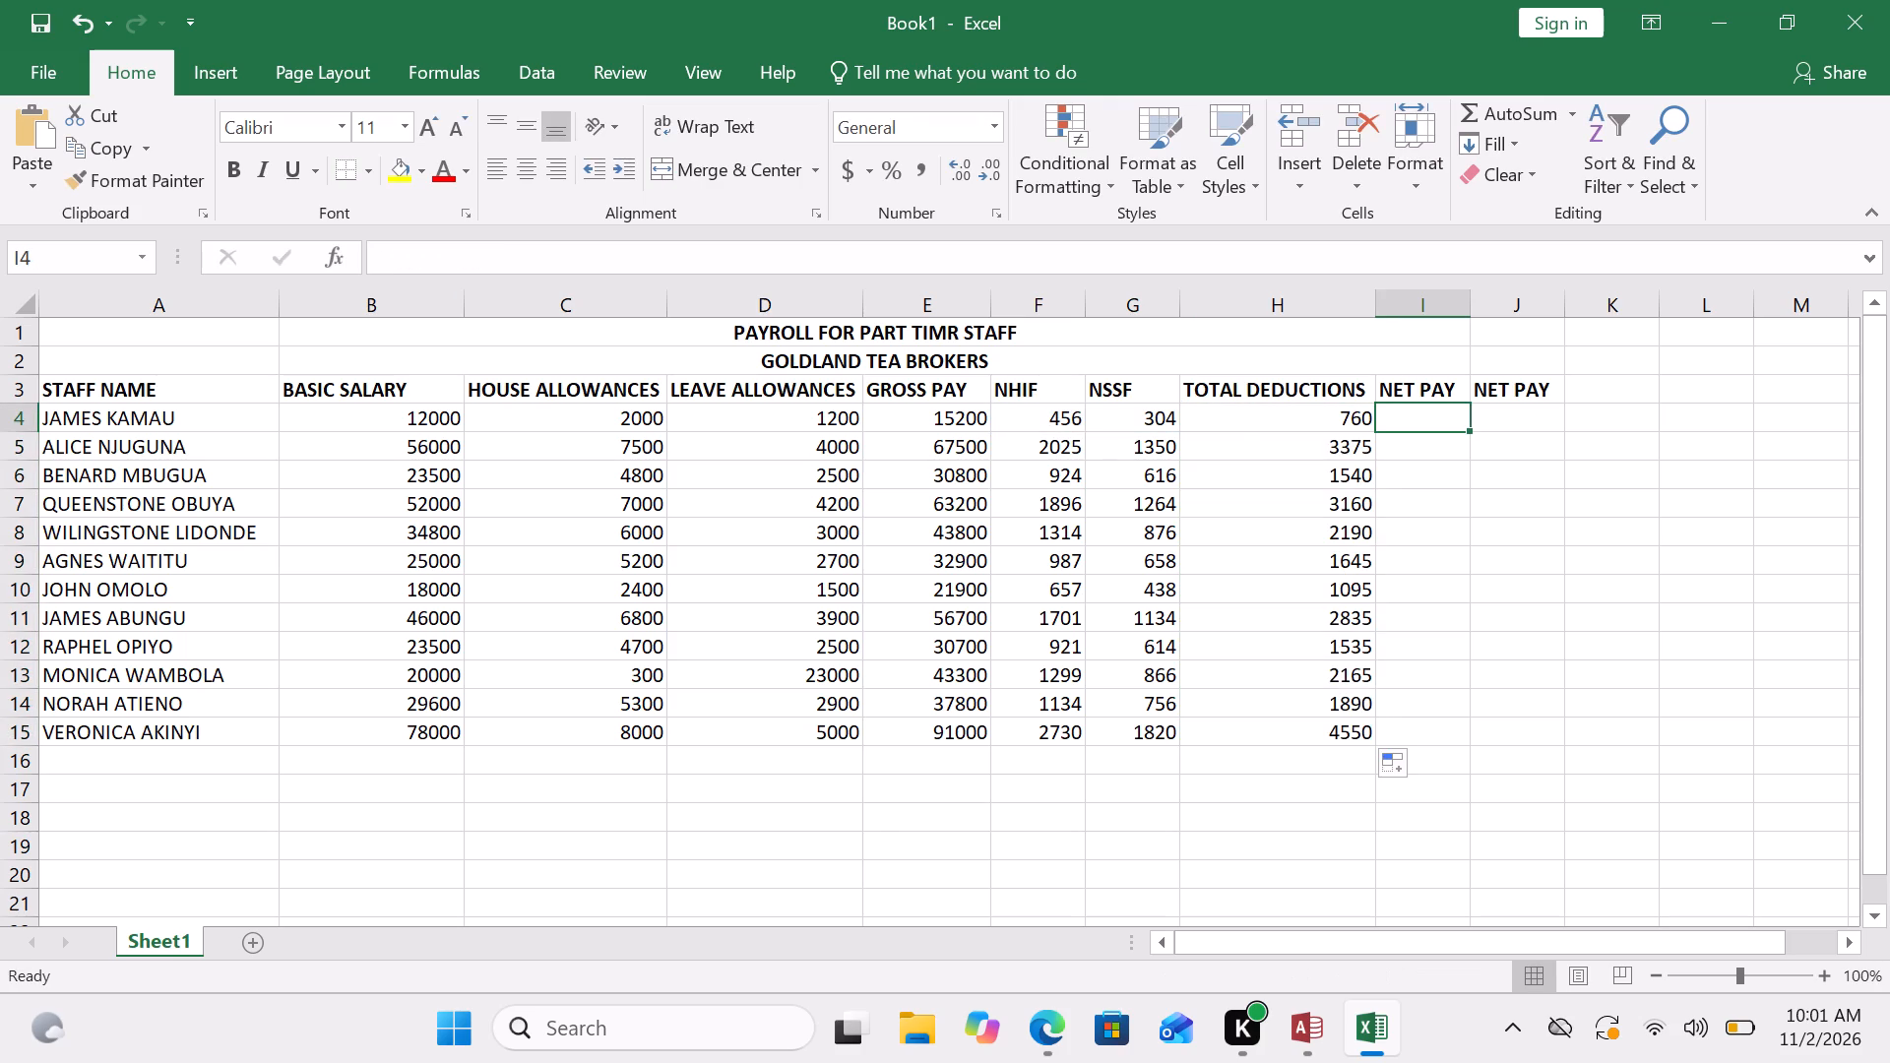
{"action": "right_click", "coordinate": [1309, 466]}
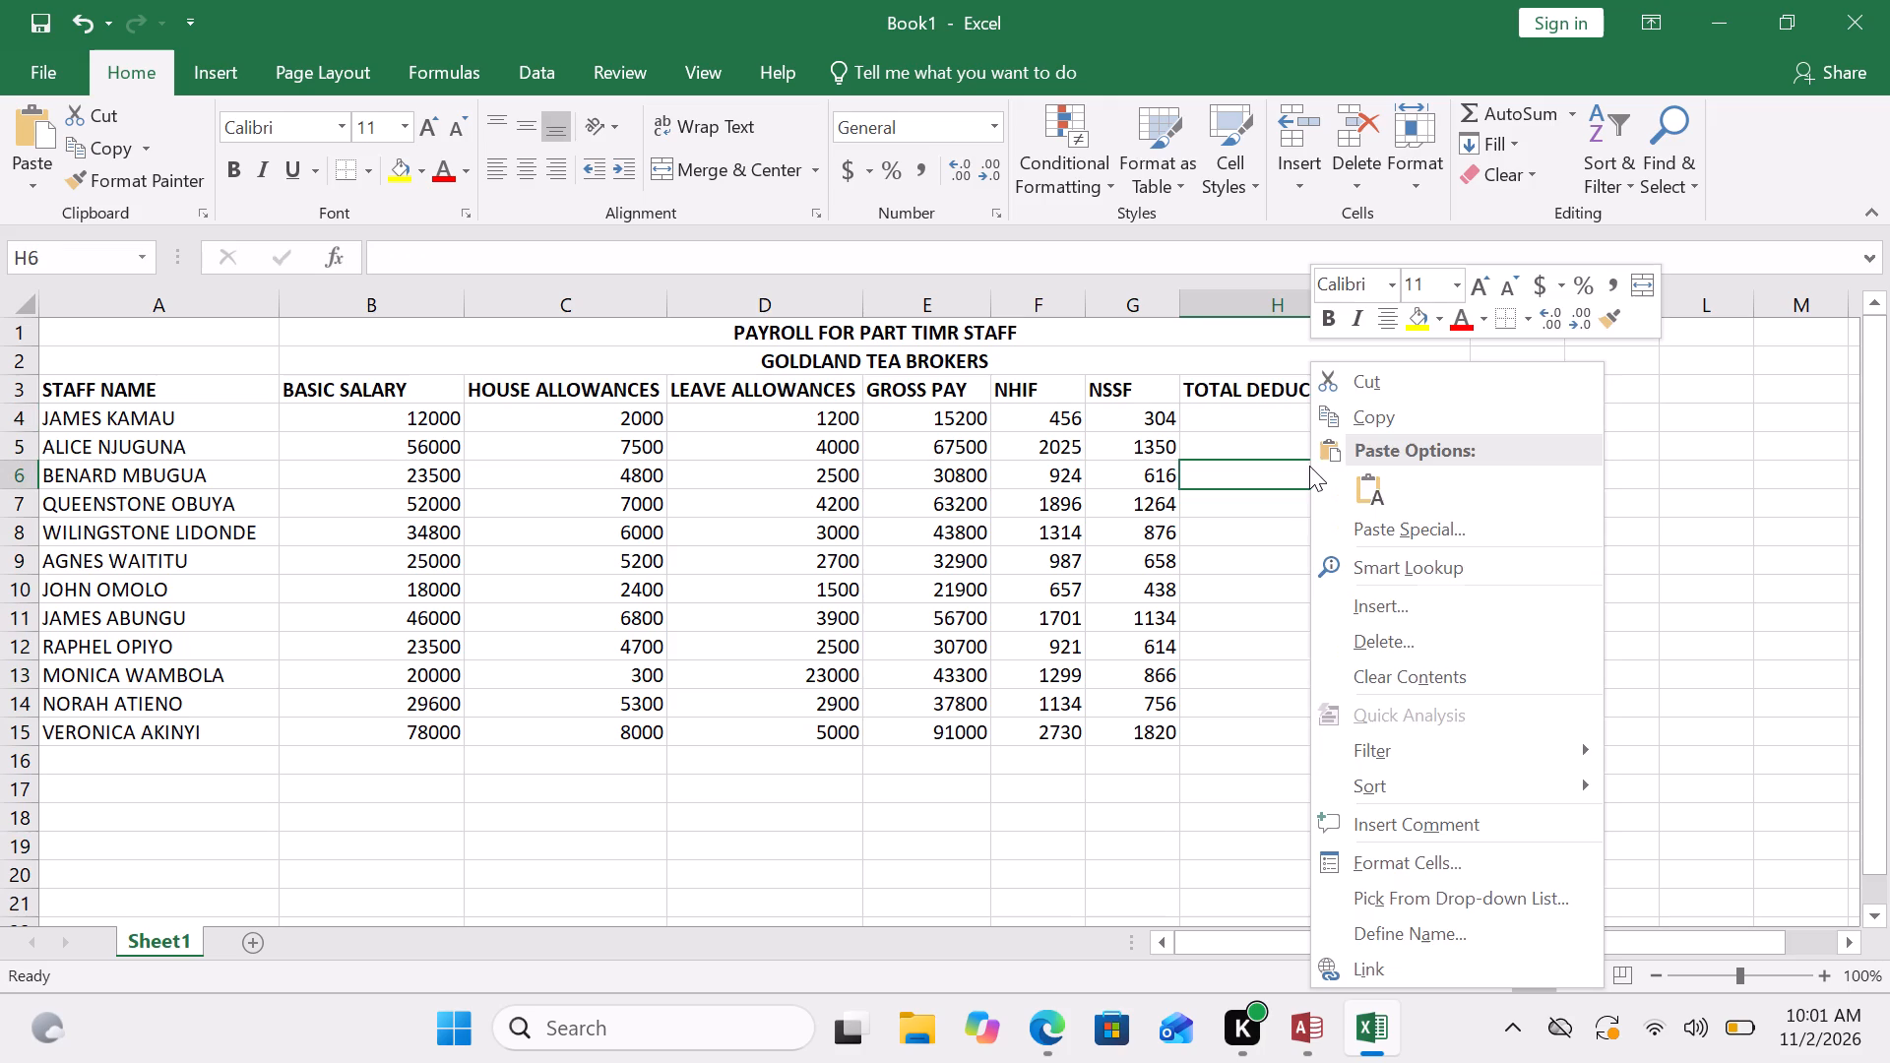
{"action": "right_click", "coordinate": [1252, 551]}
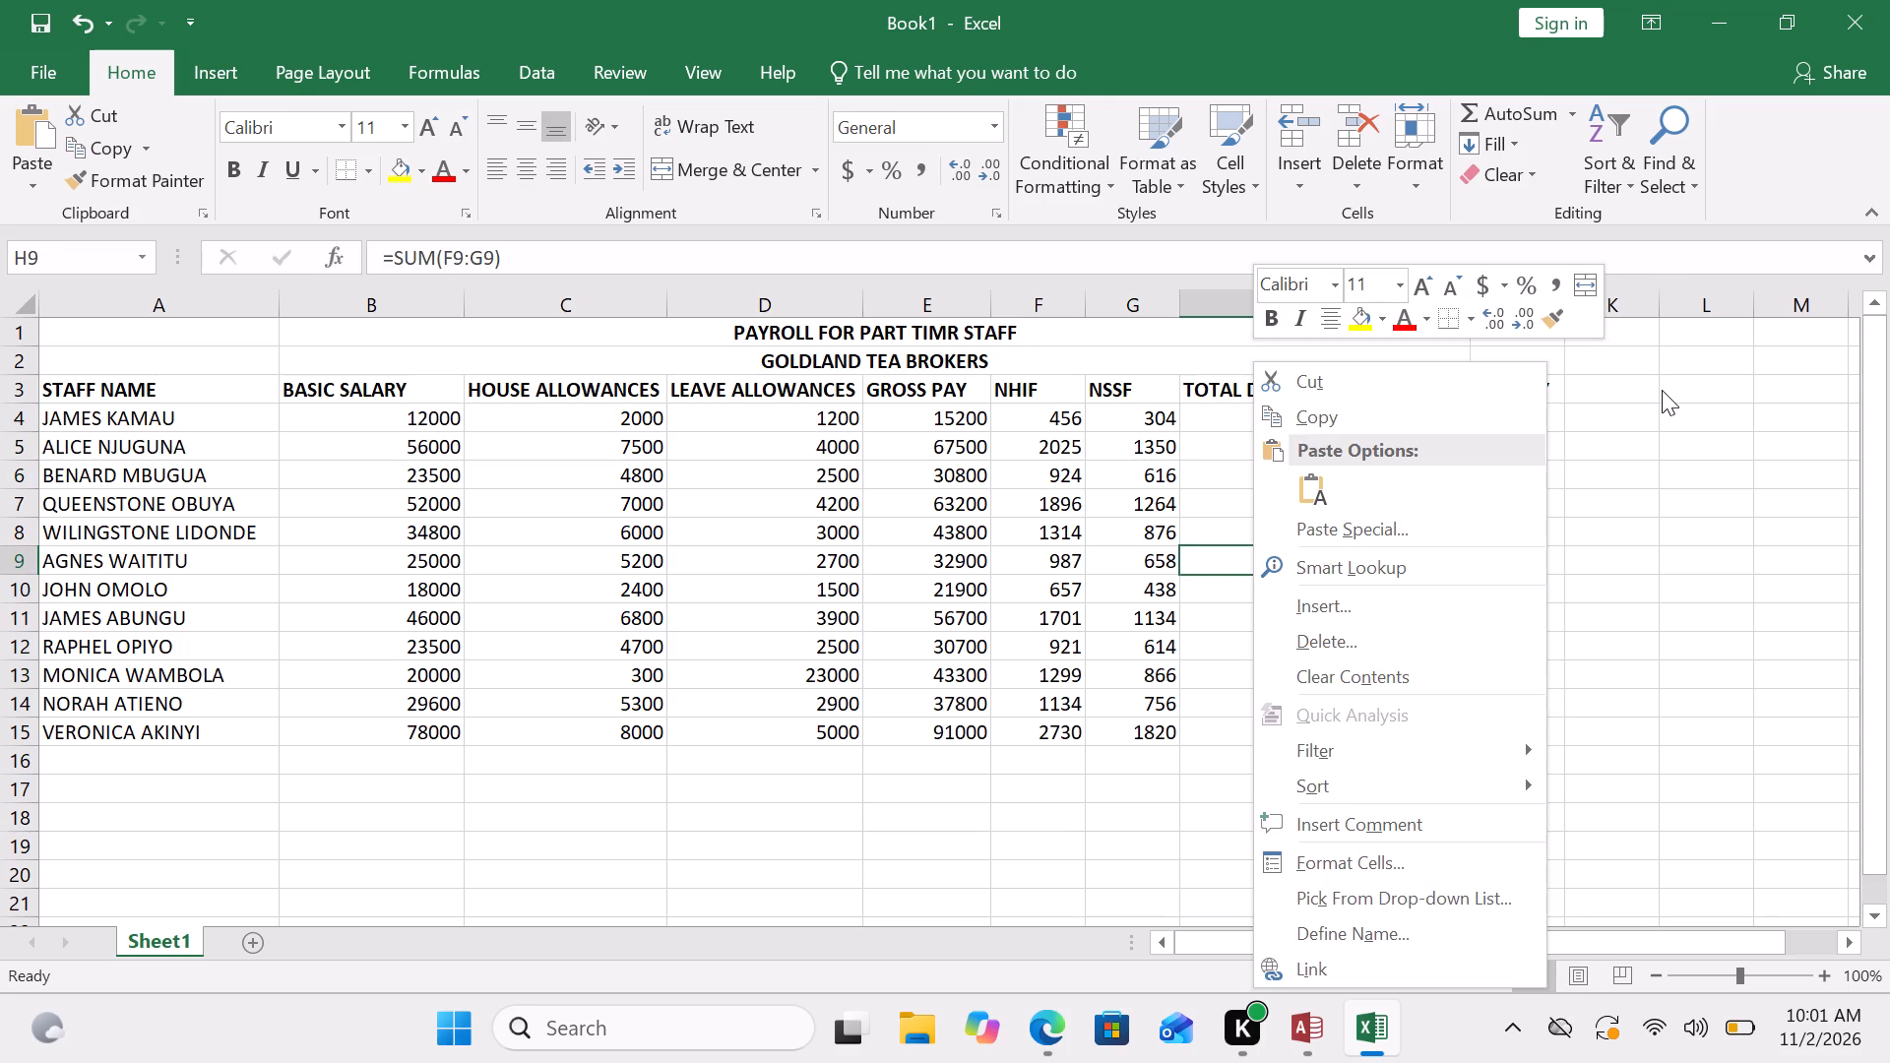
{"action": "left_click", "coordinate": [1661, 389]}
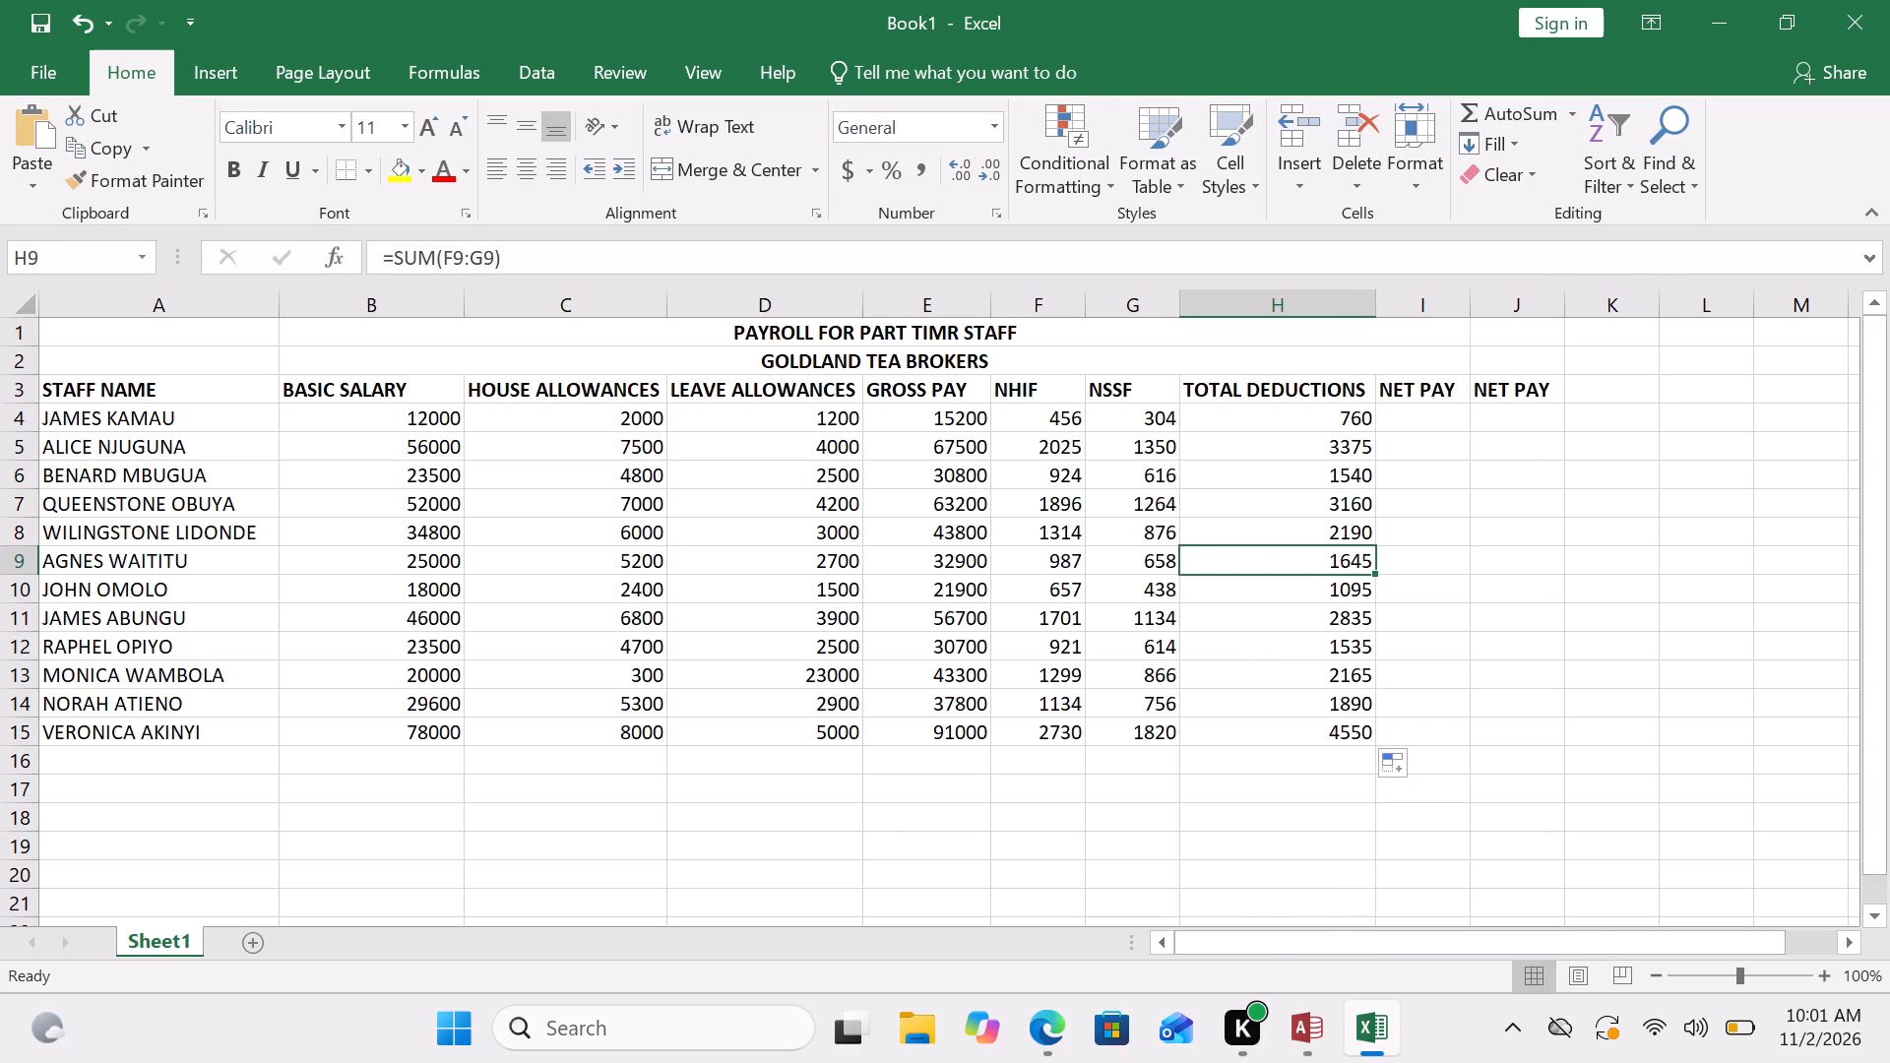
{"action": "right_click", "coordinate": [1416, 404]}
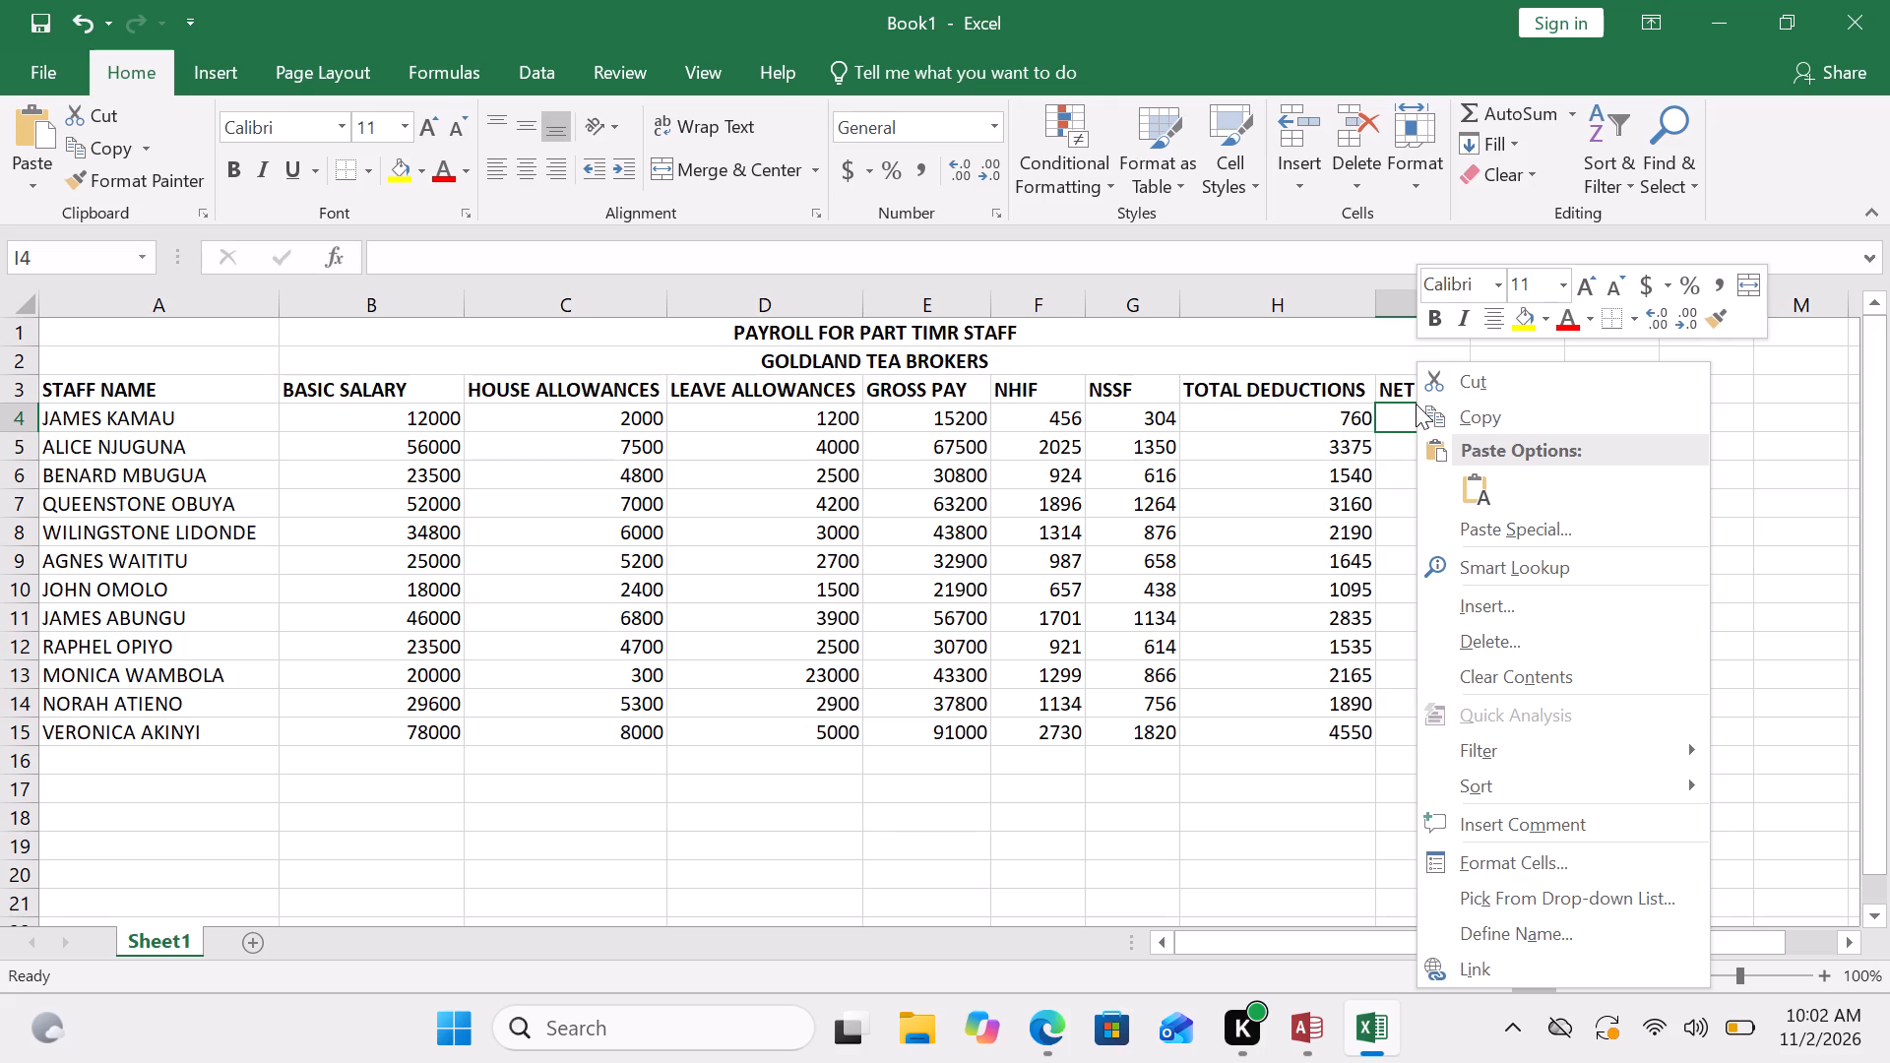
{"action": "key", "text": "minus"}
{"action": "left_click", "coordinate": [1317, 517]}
Enter the formula =E4-H4 in cell I4 to calculate the first employee's net pay from gross pay and total deductions.
{"action": "left_click", "coordinate": [1399, 412]}
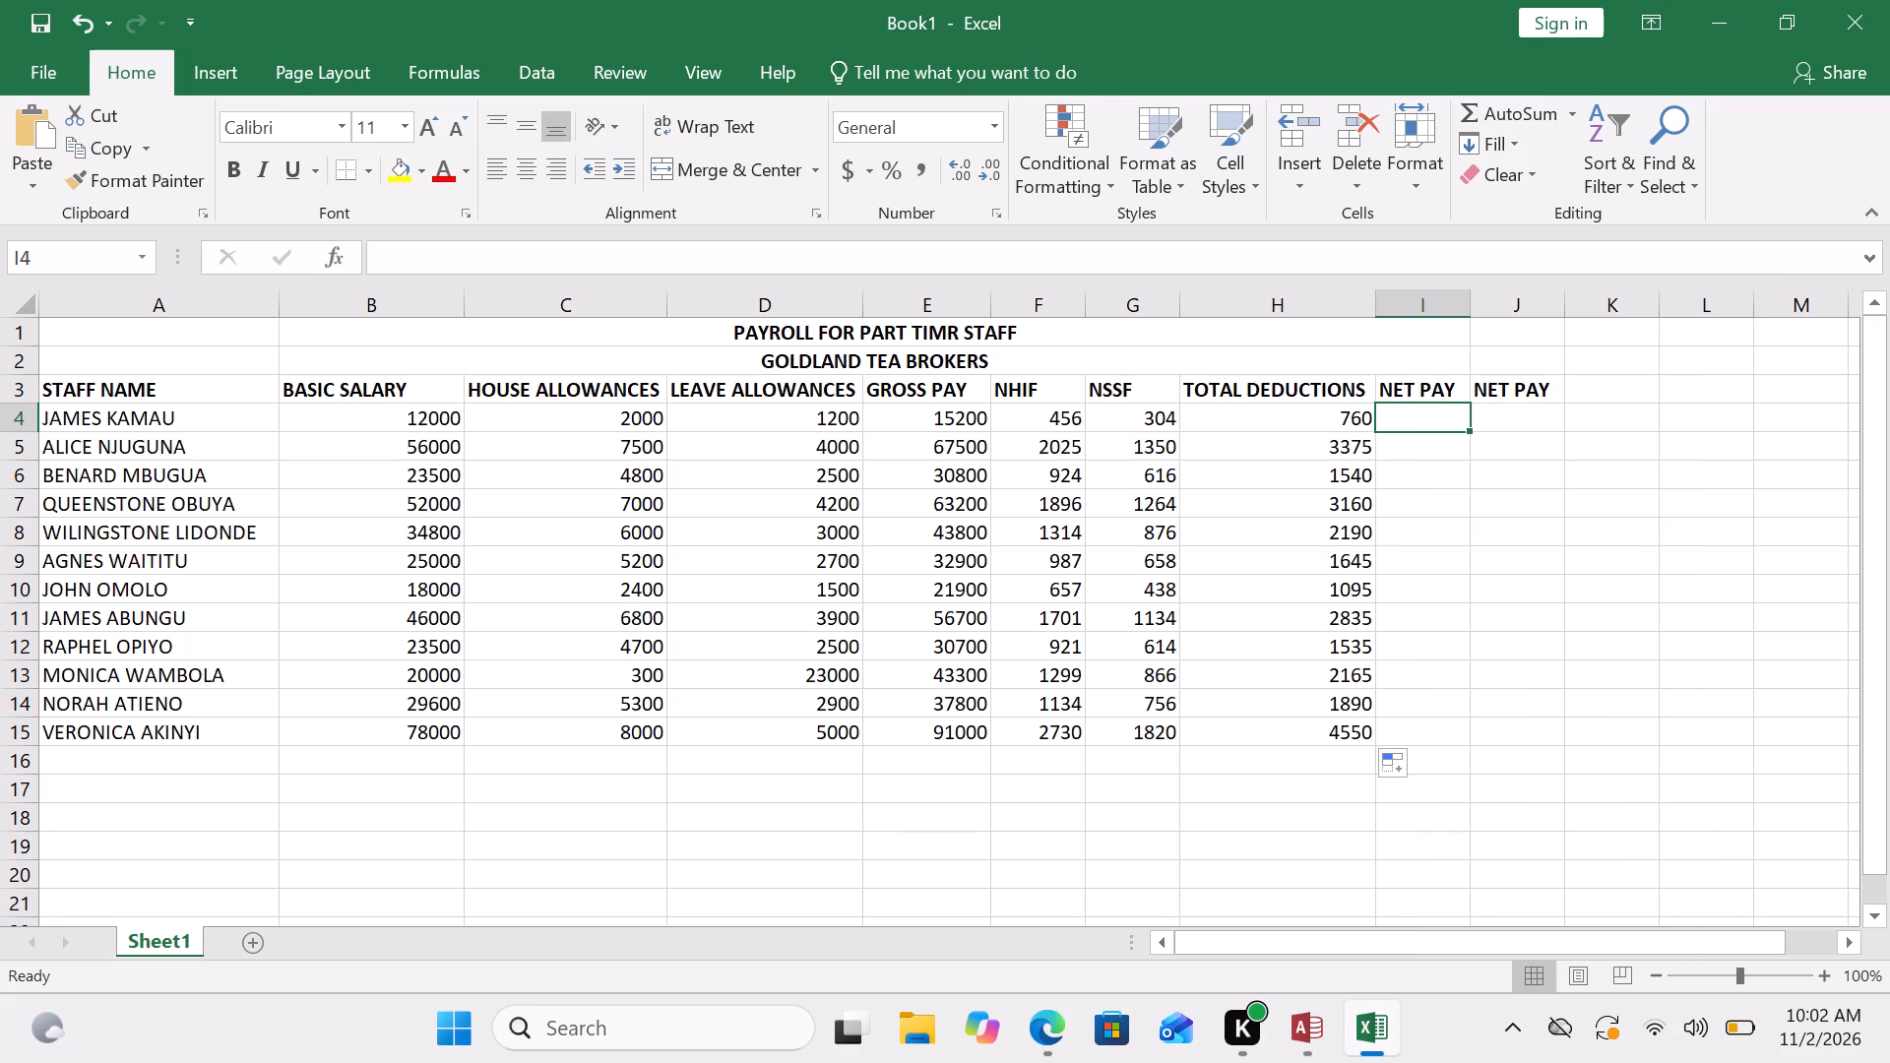
{"action": "key", "text": "equal"}
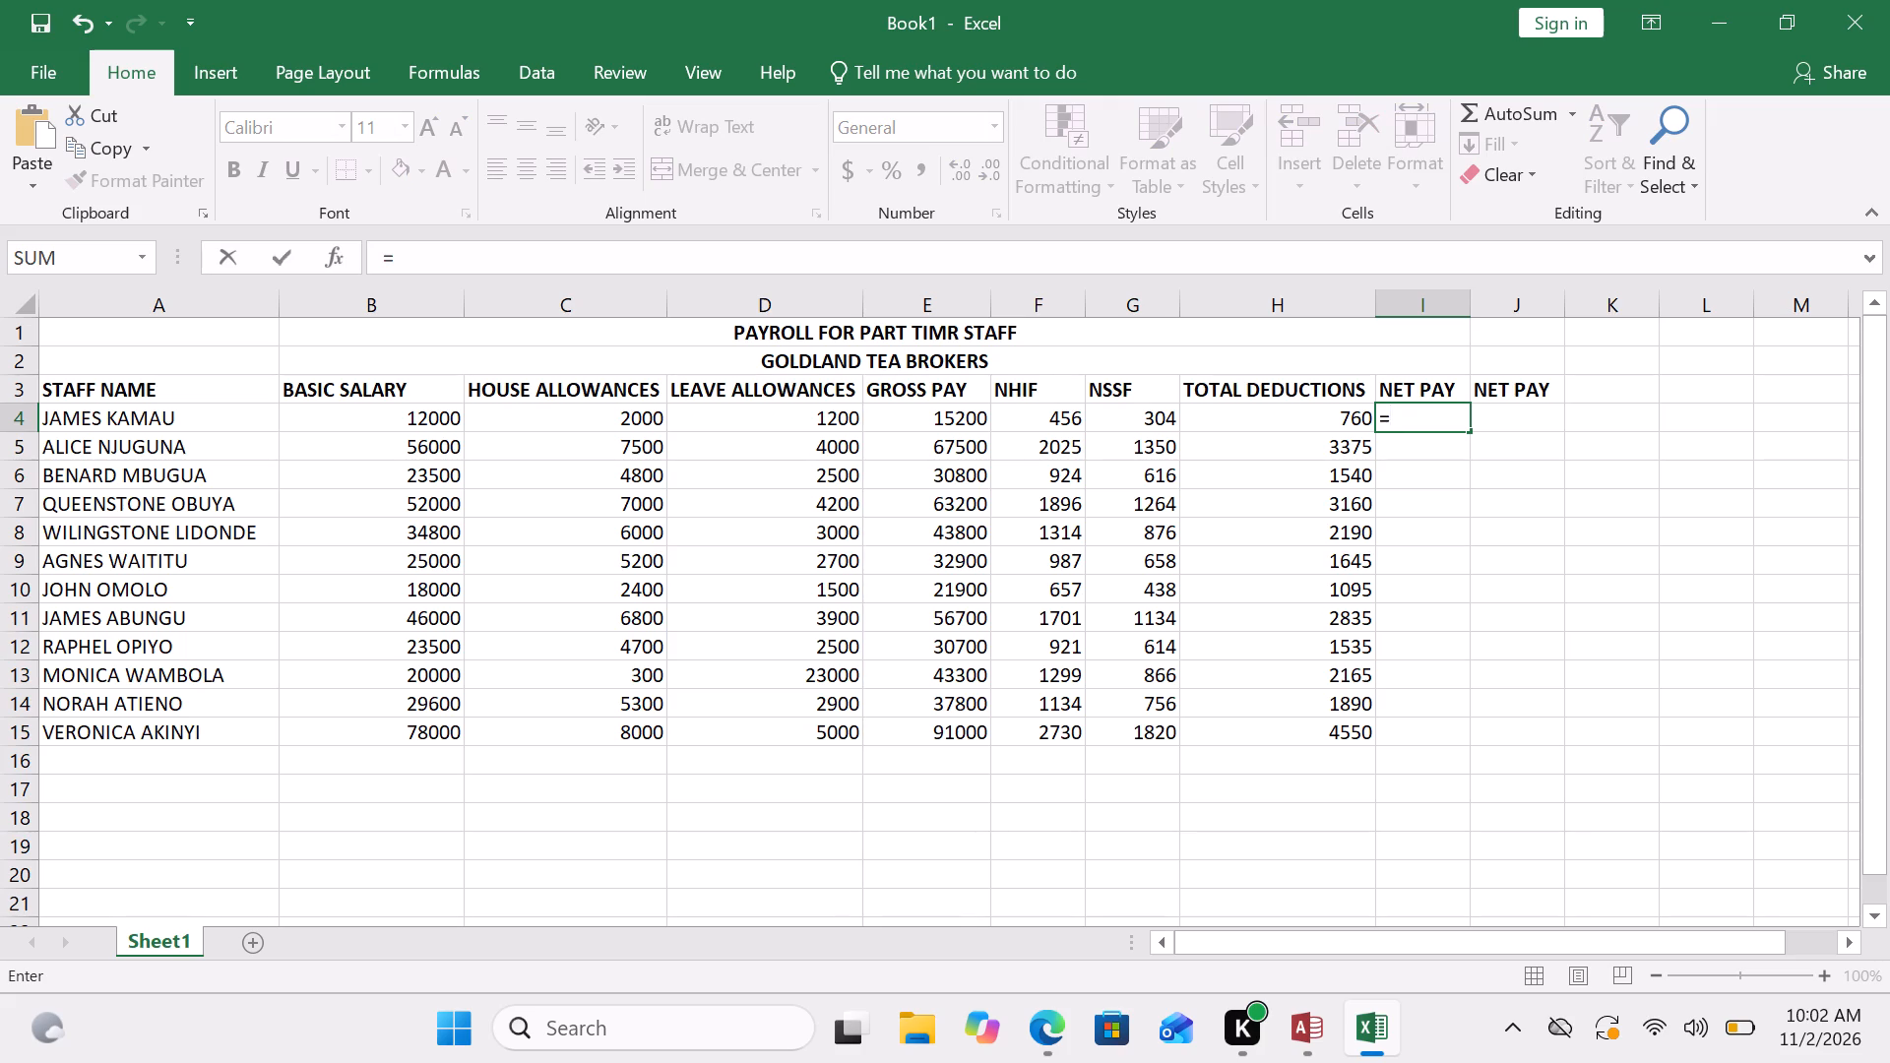
{"action": "left_click", "coordinate": [966, 431]}
{"action": "left_click", "coordinate": [966, 431]}
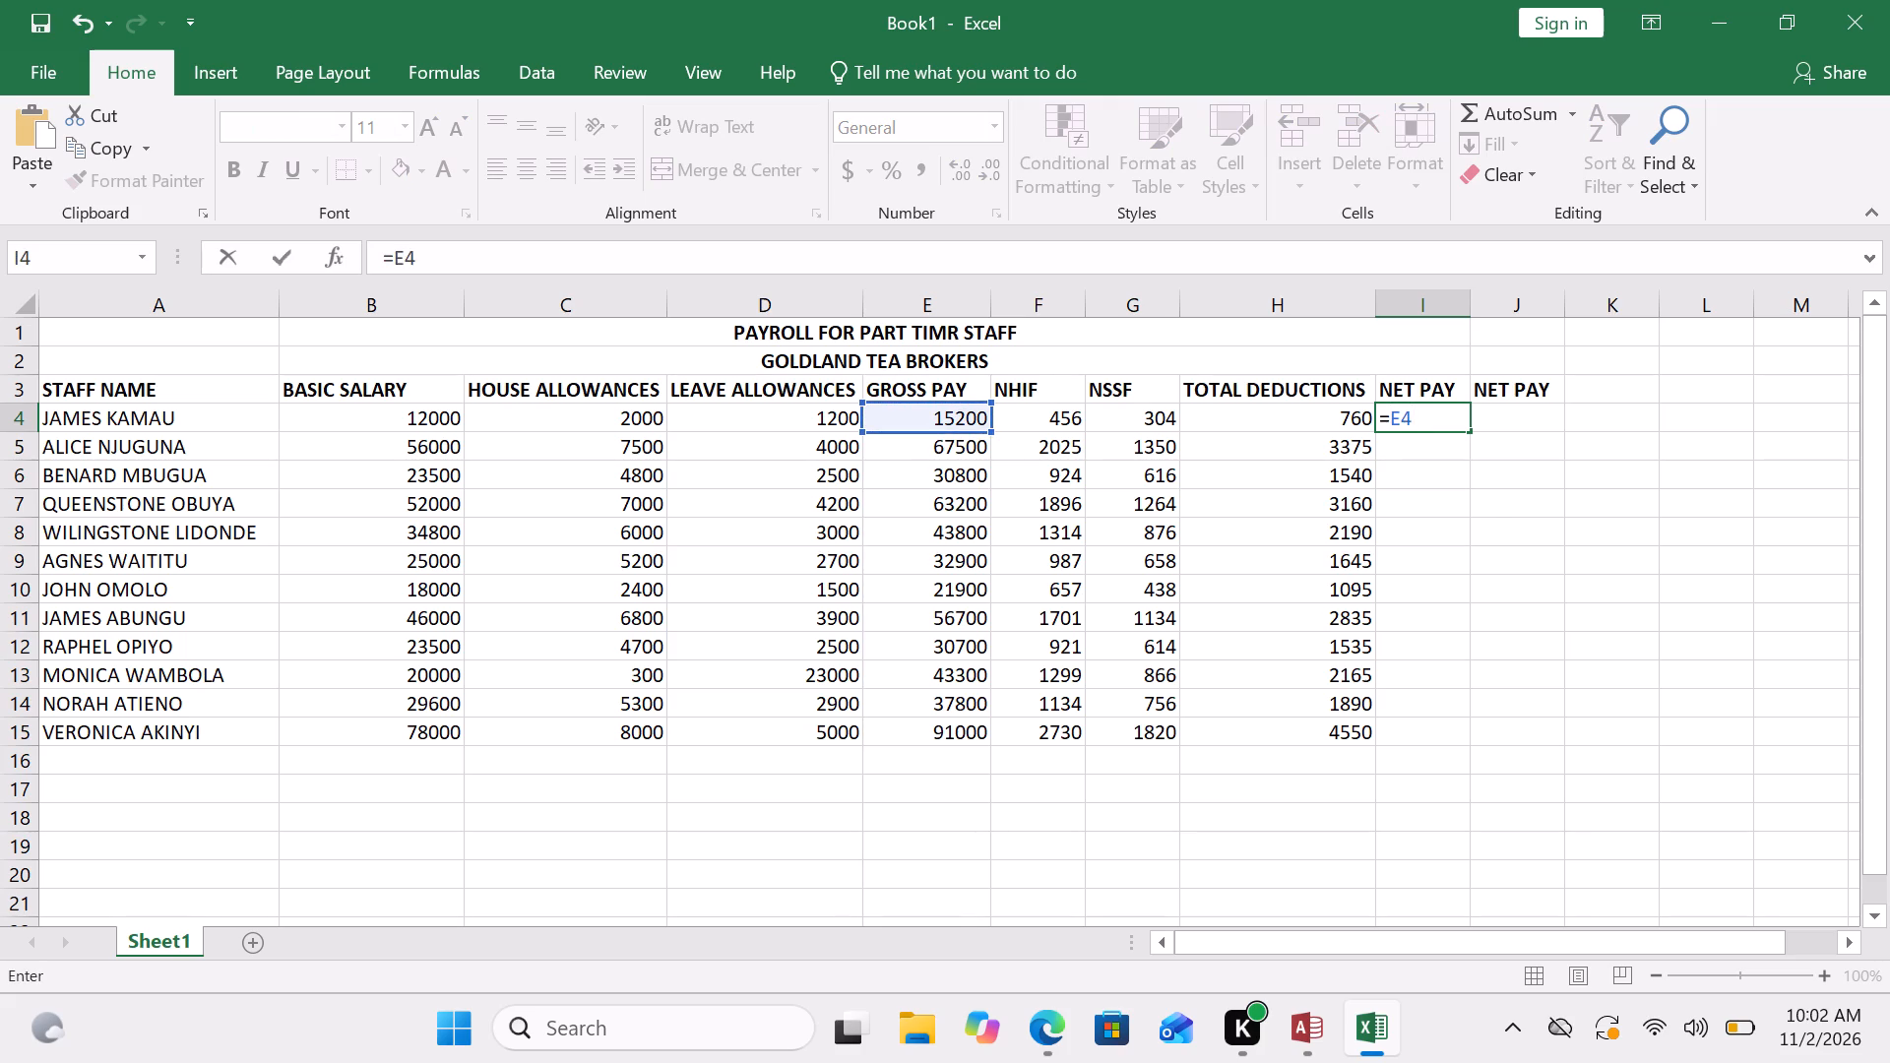
{"action": "key", "text": "BackSpace"}
{"action": "key", "text": "BackSpace"}
{"action": "type", "text": "DI"}
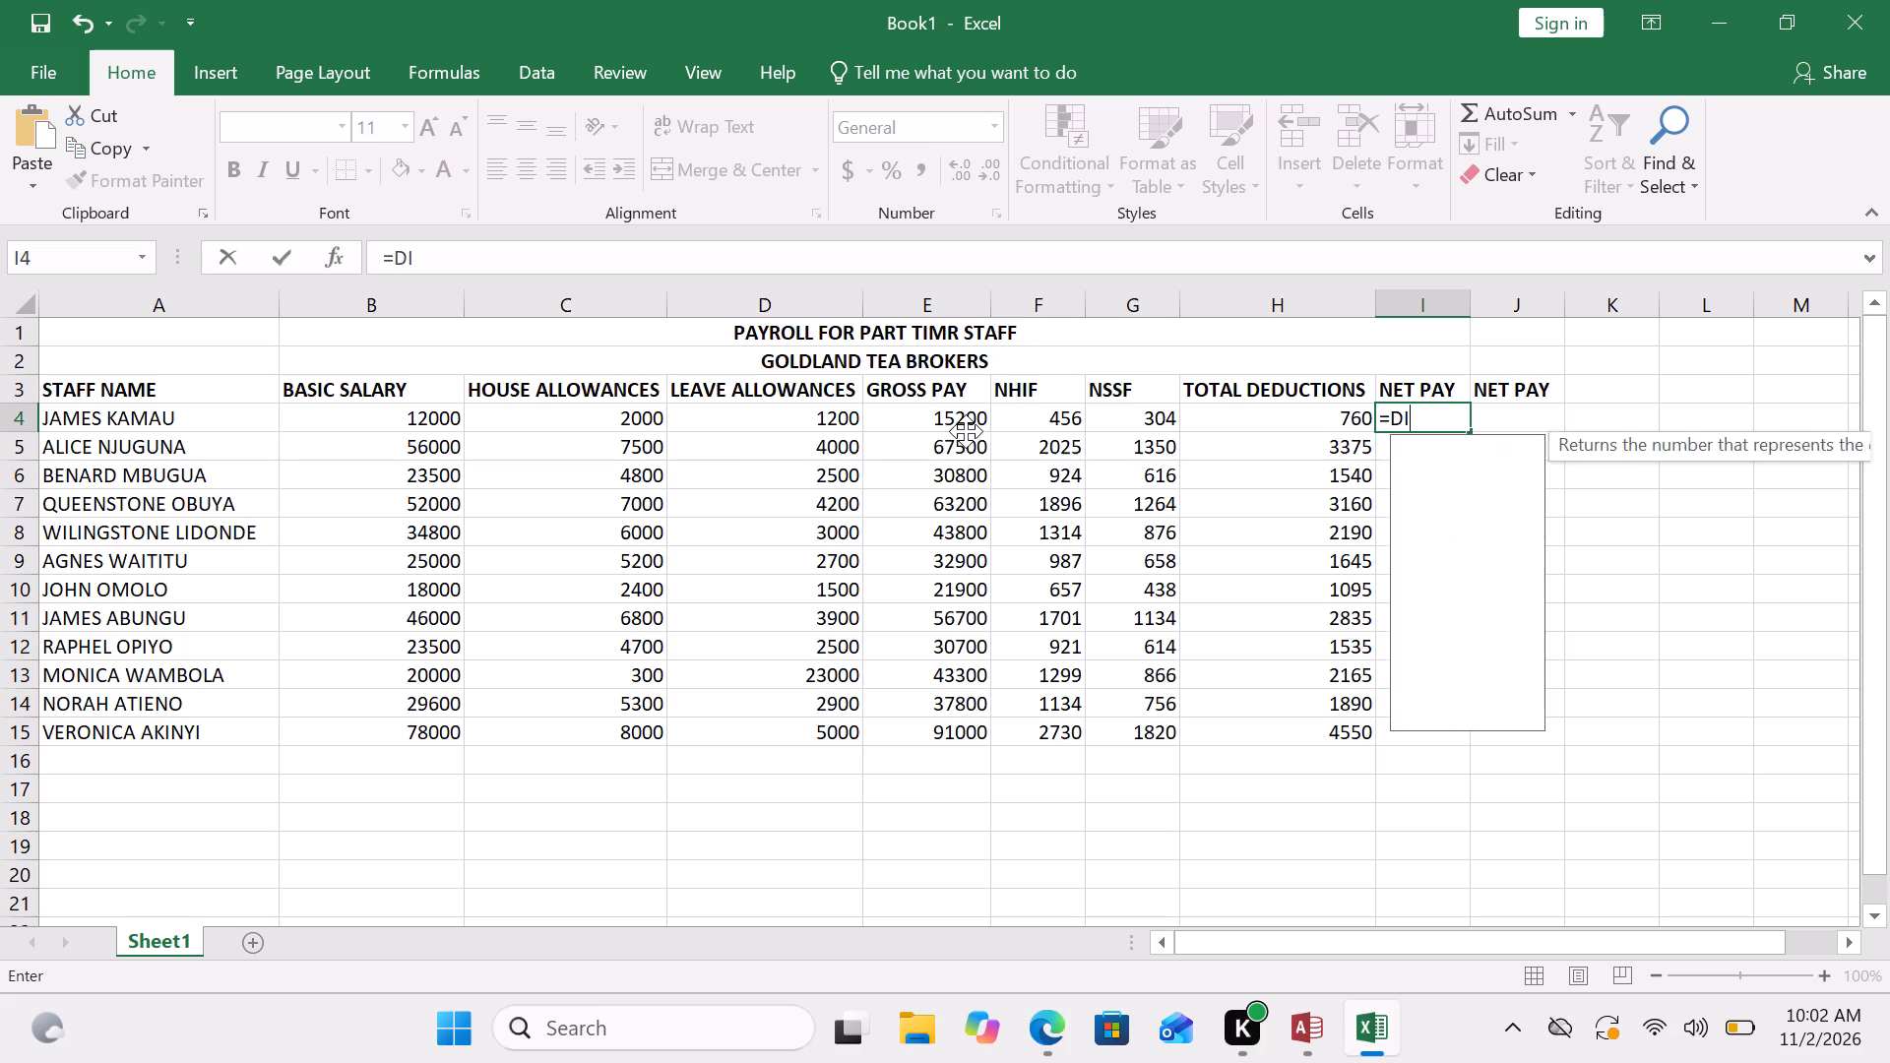
{"action": "key", "text": "BackSpace"}
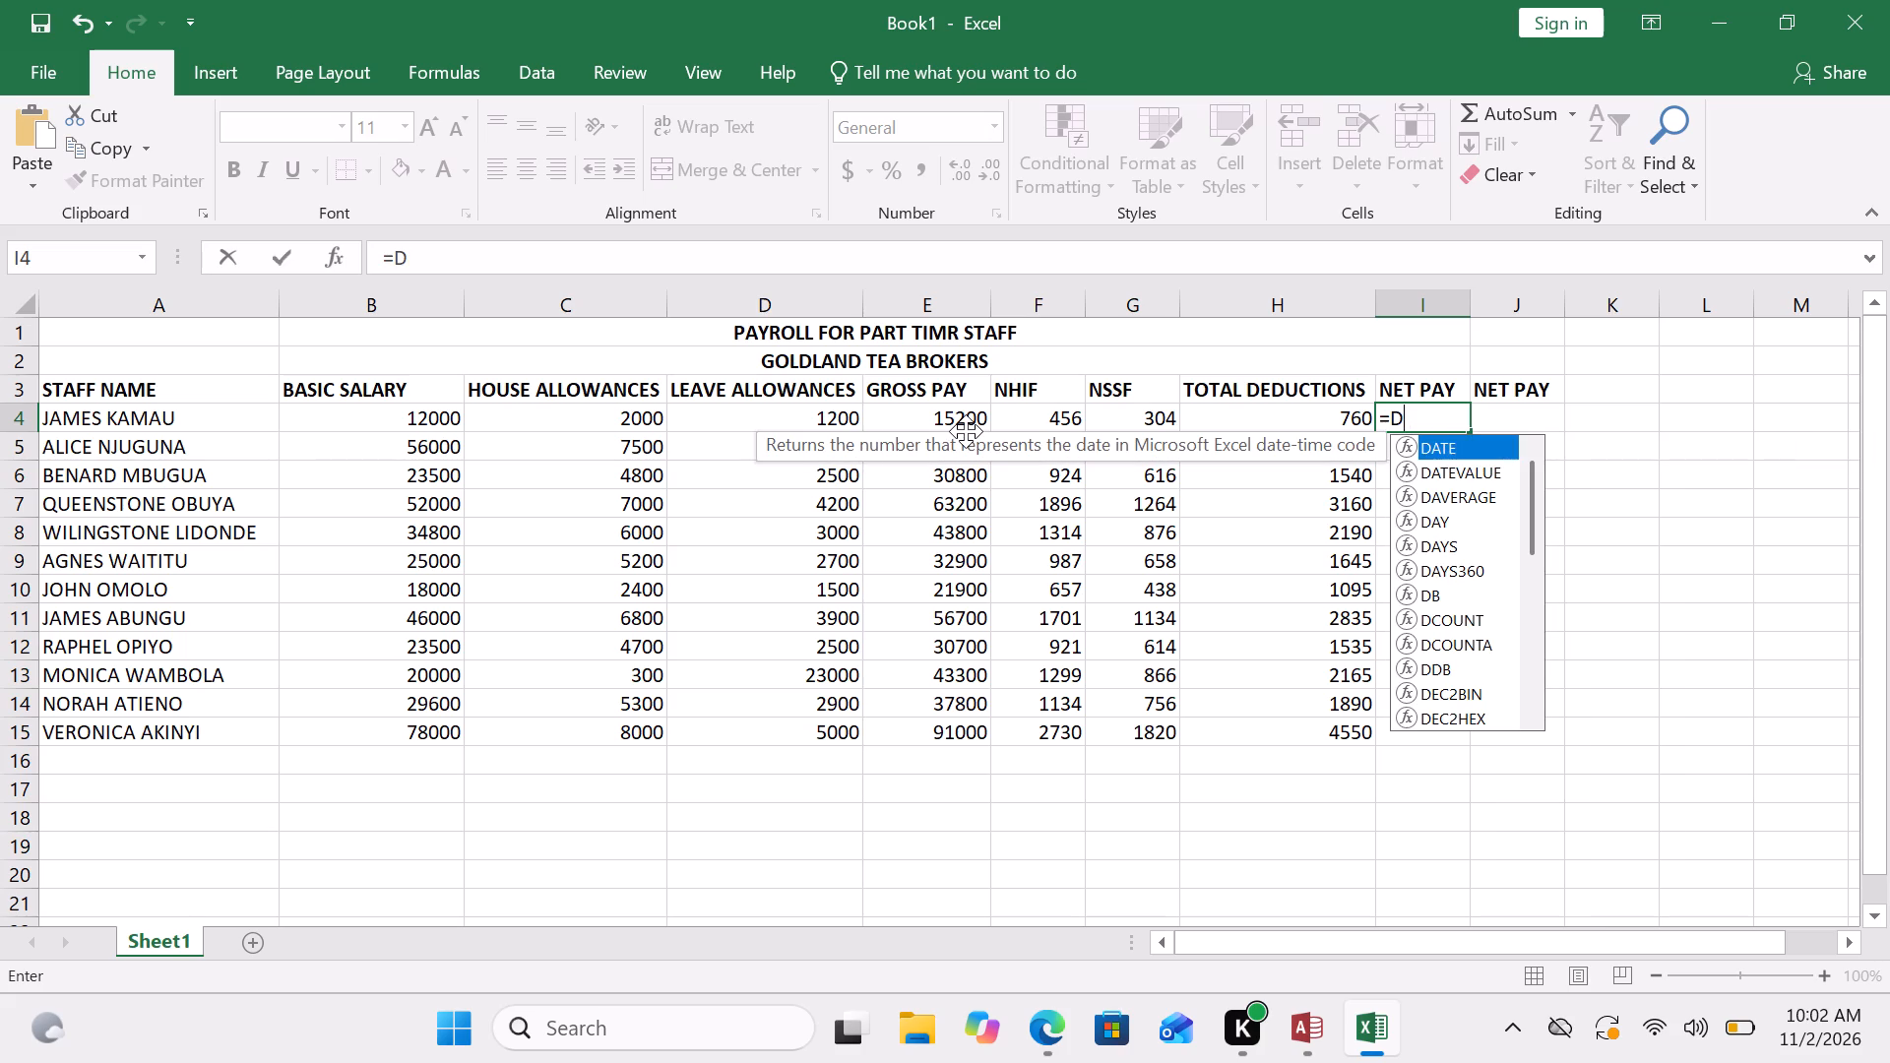
{"action": "key", "text": "BackSpace"}
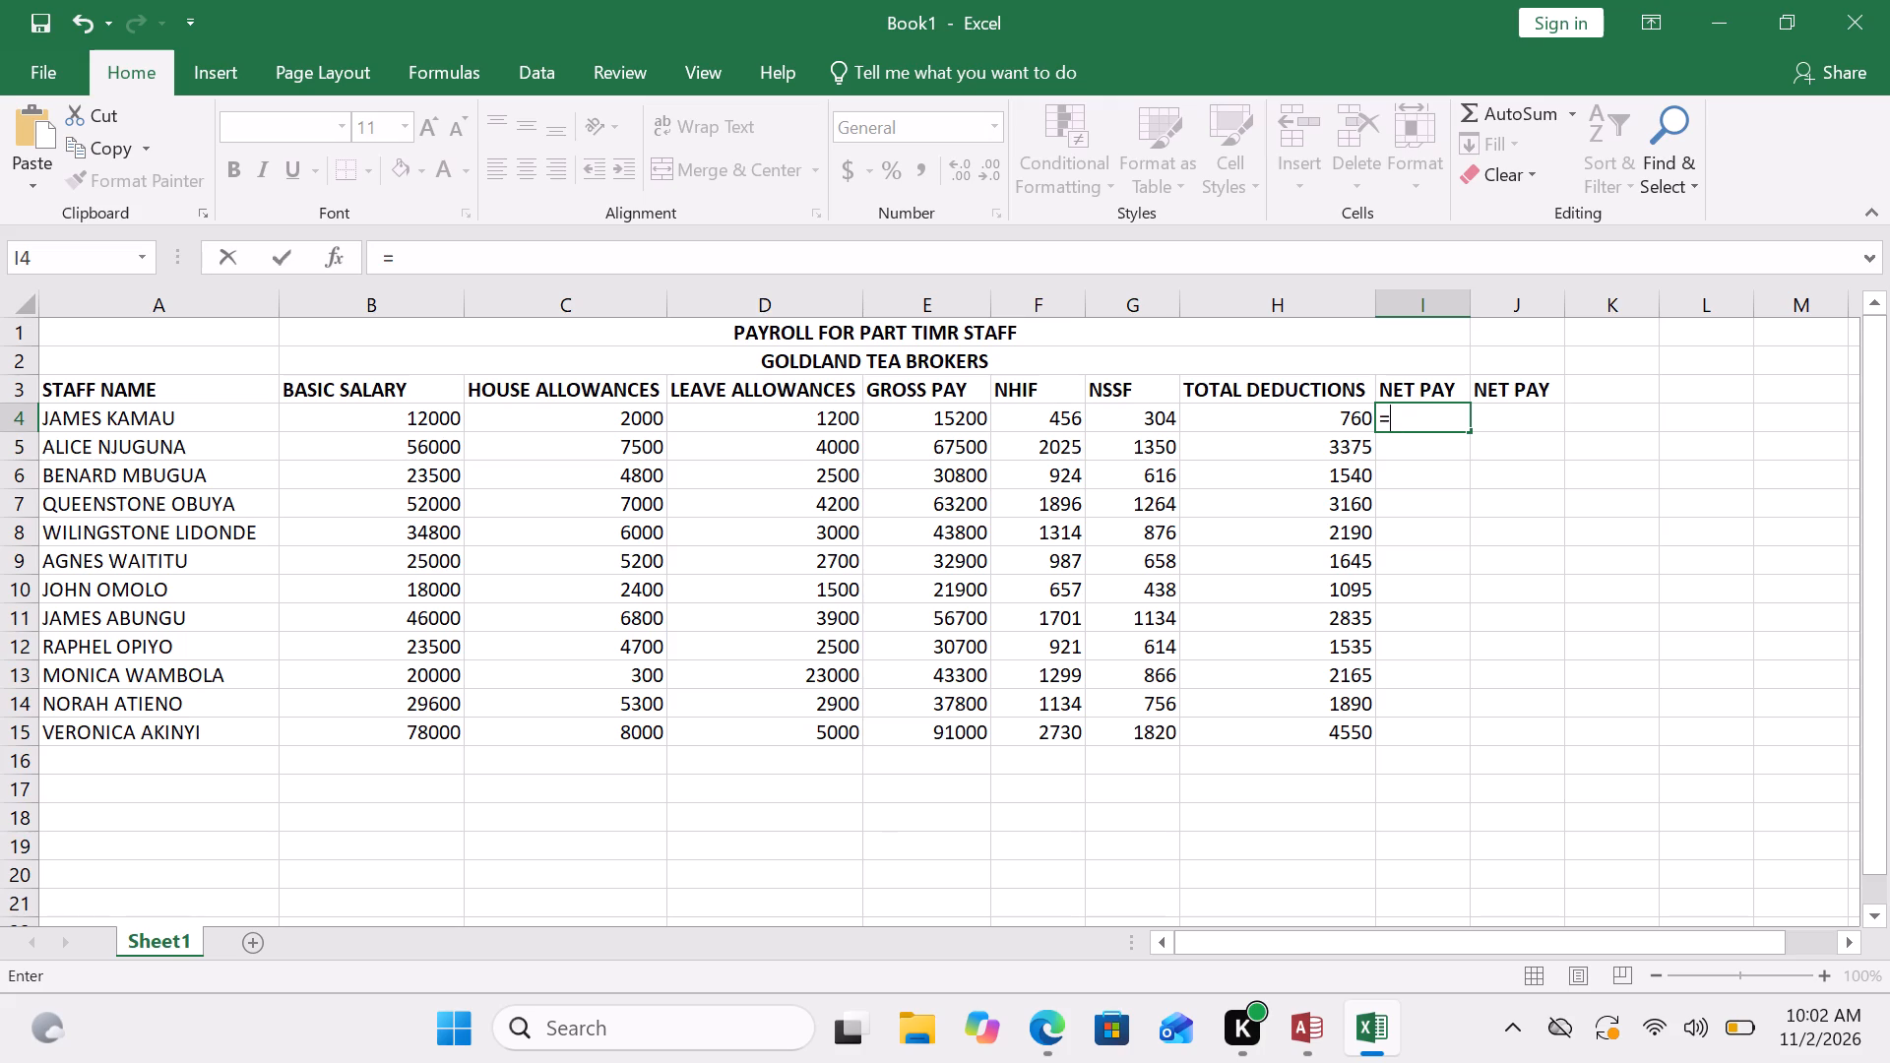
{"action": "left_click", "coordinate": [927, 419]}
{"action": "key", "text": "minus"}
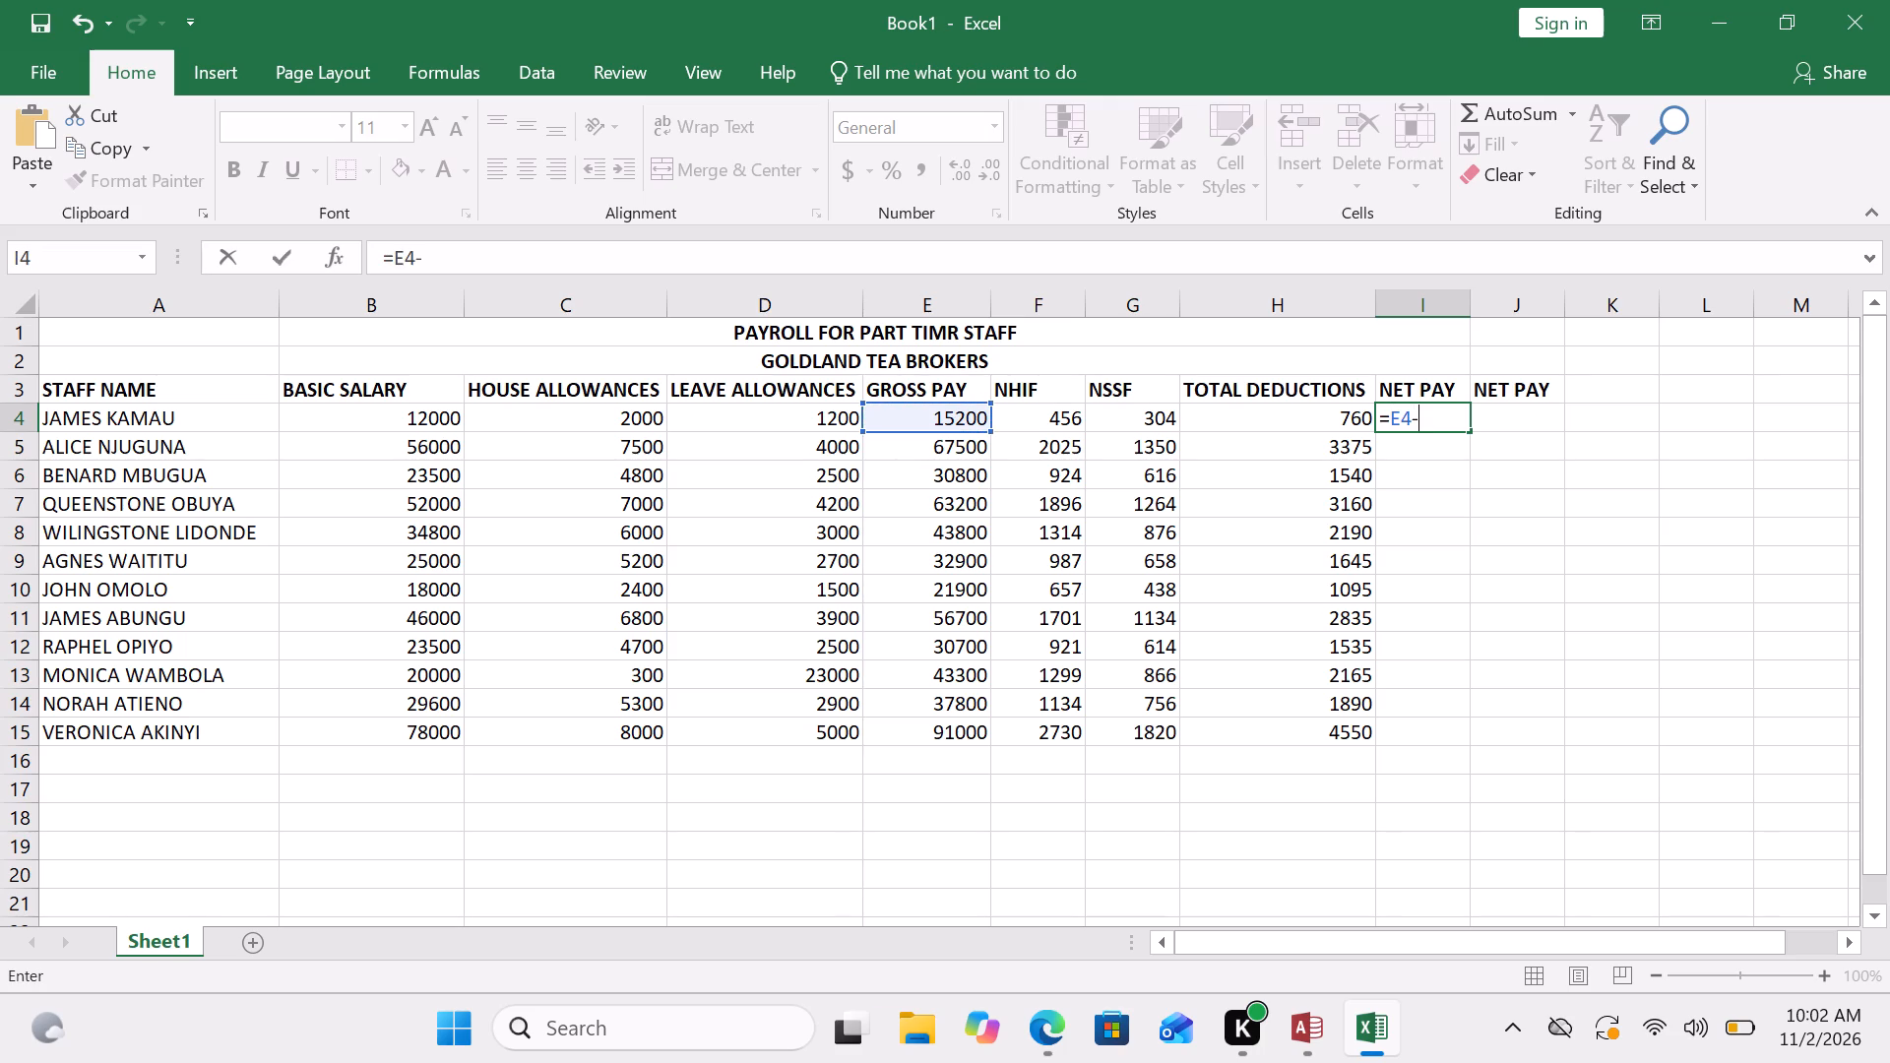
{"action": "left_click", "coordinate": [1239, 430]}
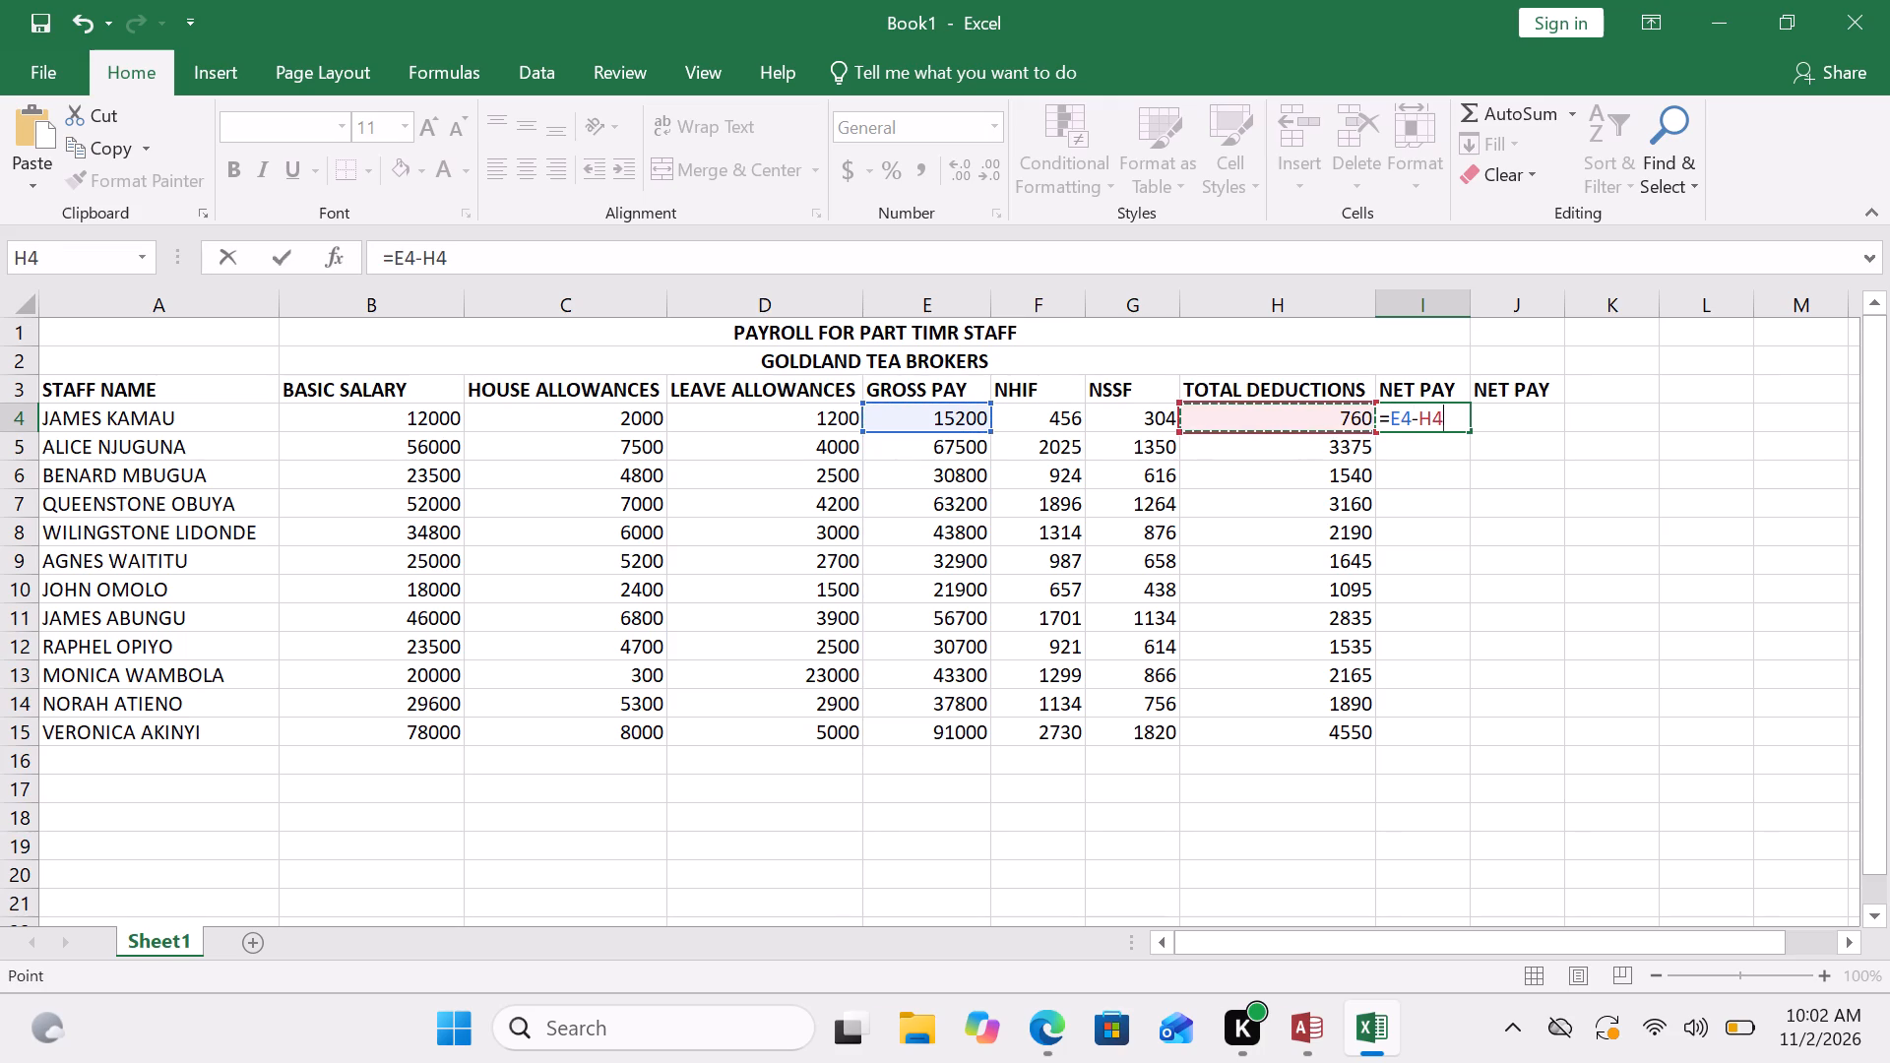
{"action": "key", "text": "Return"}
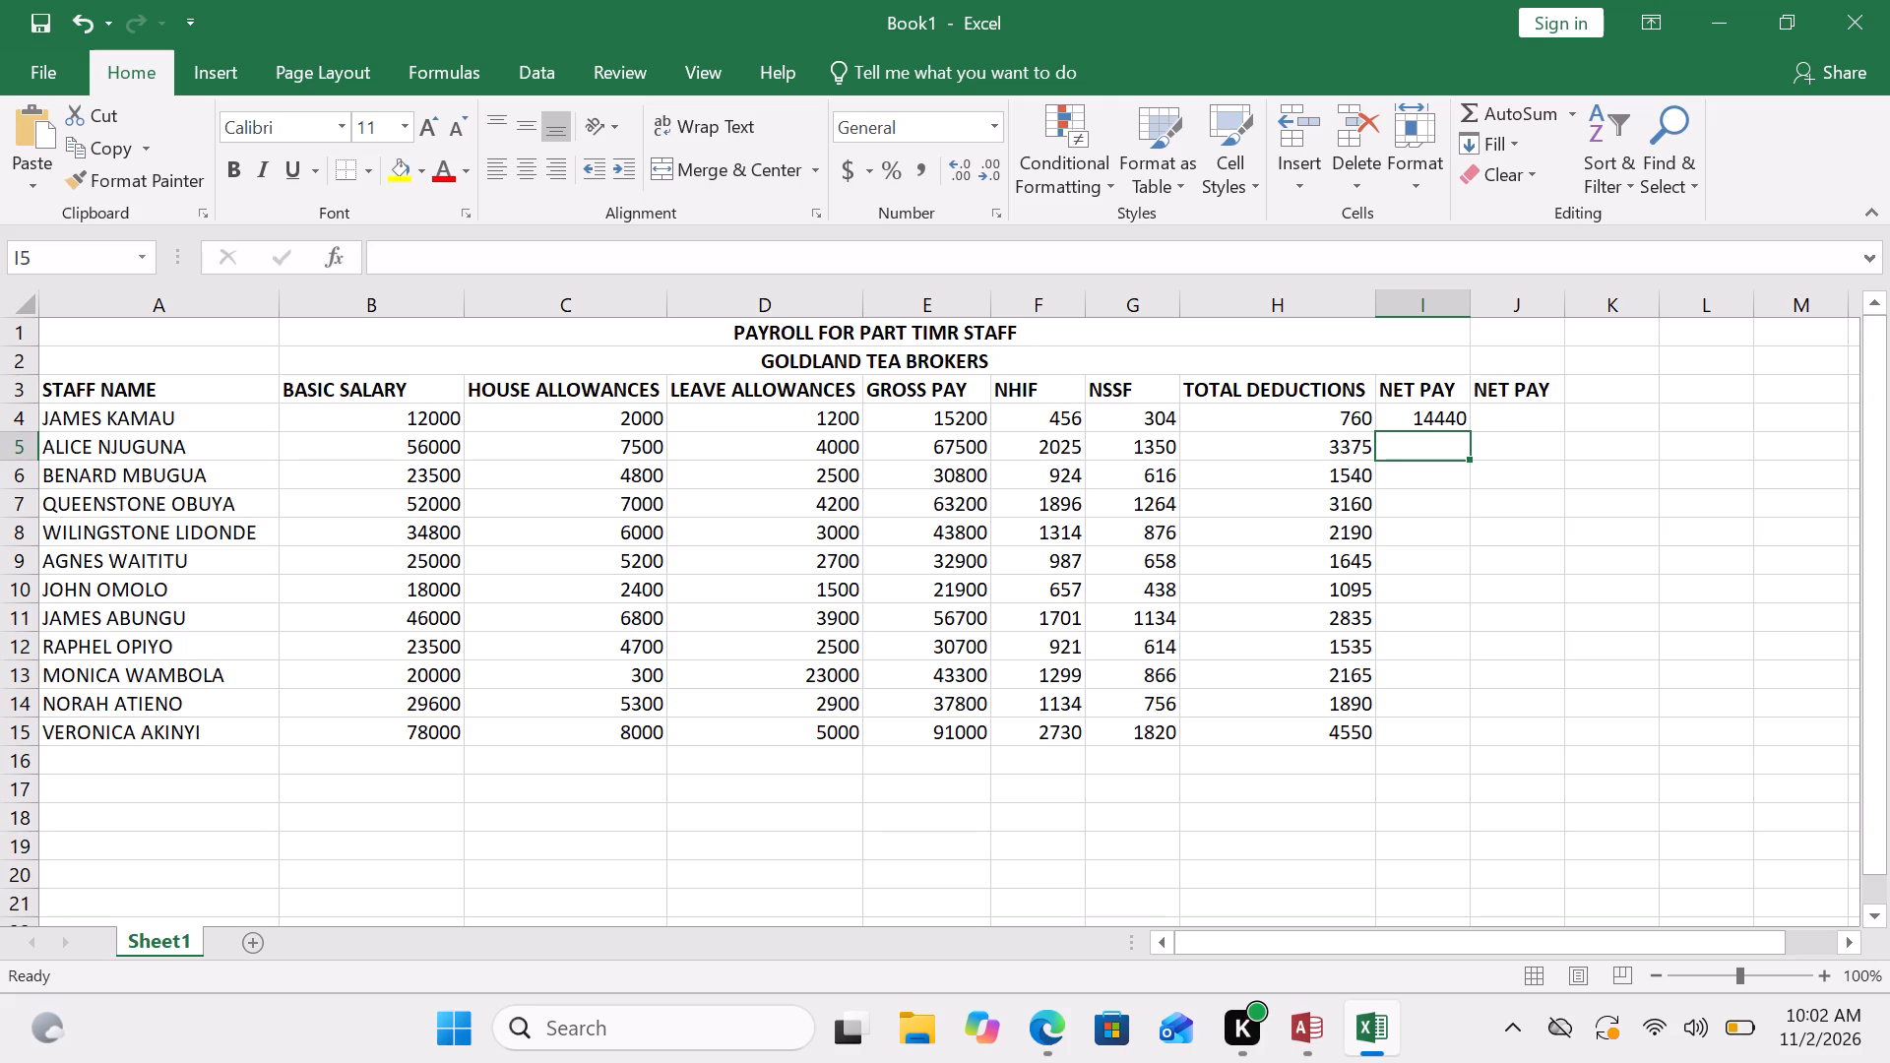
Fill the net pay formula from I4 down through I15 for all the remaining staff rows.
{"action": "left_click", "coordinate": [1421, 416]}
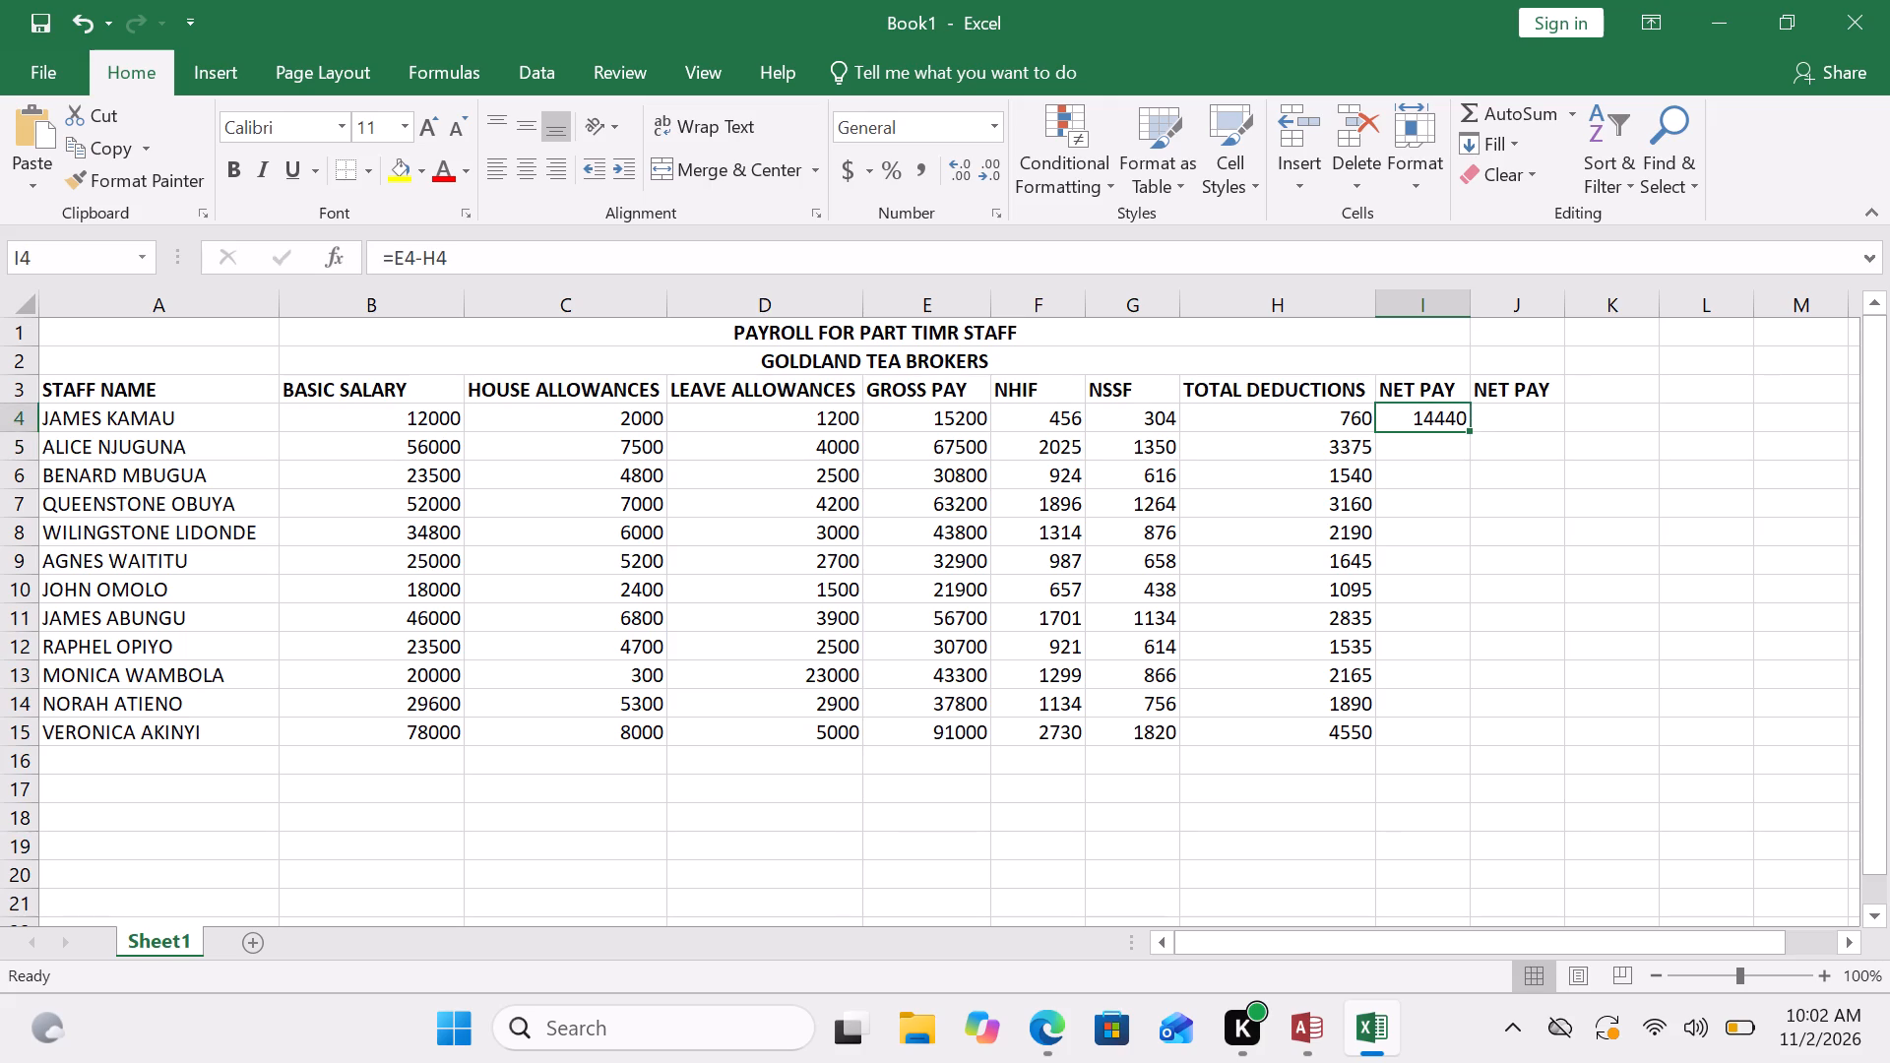
{"action": "left_click_drag", "start_coordinate": [1466, 431], "coordinate": [1452, 733]}
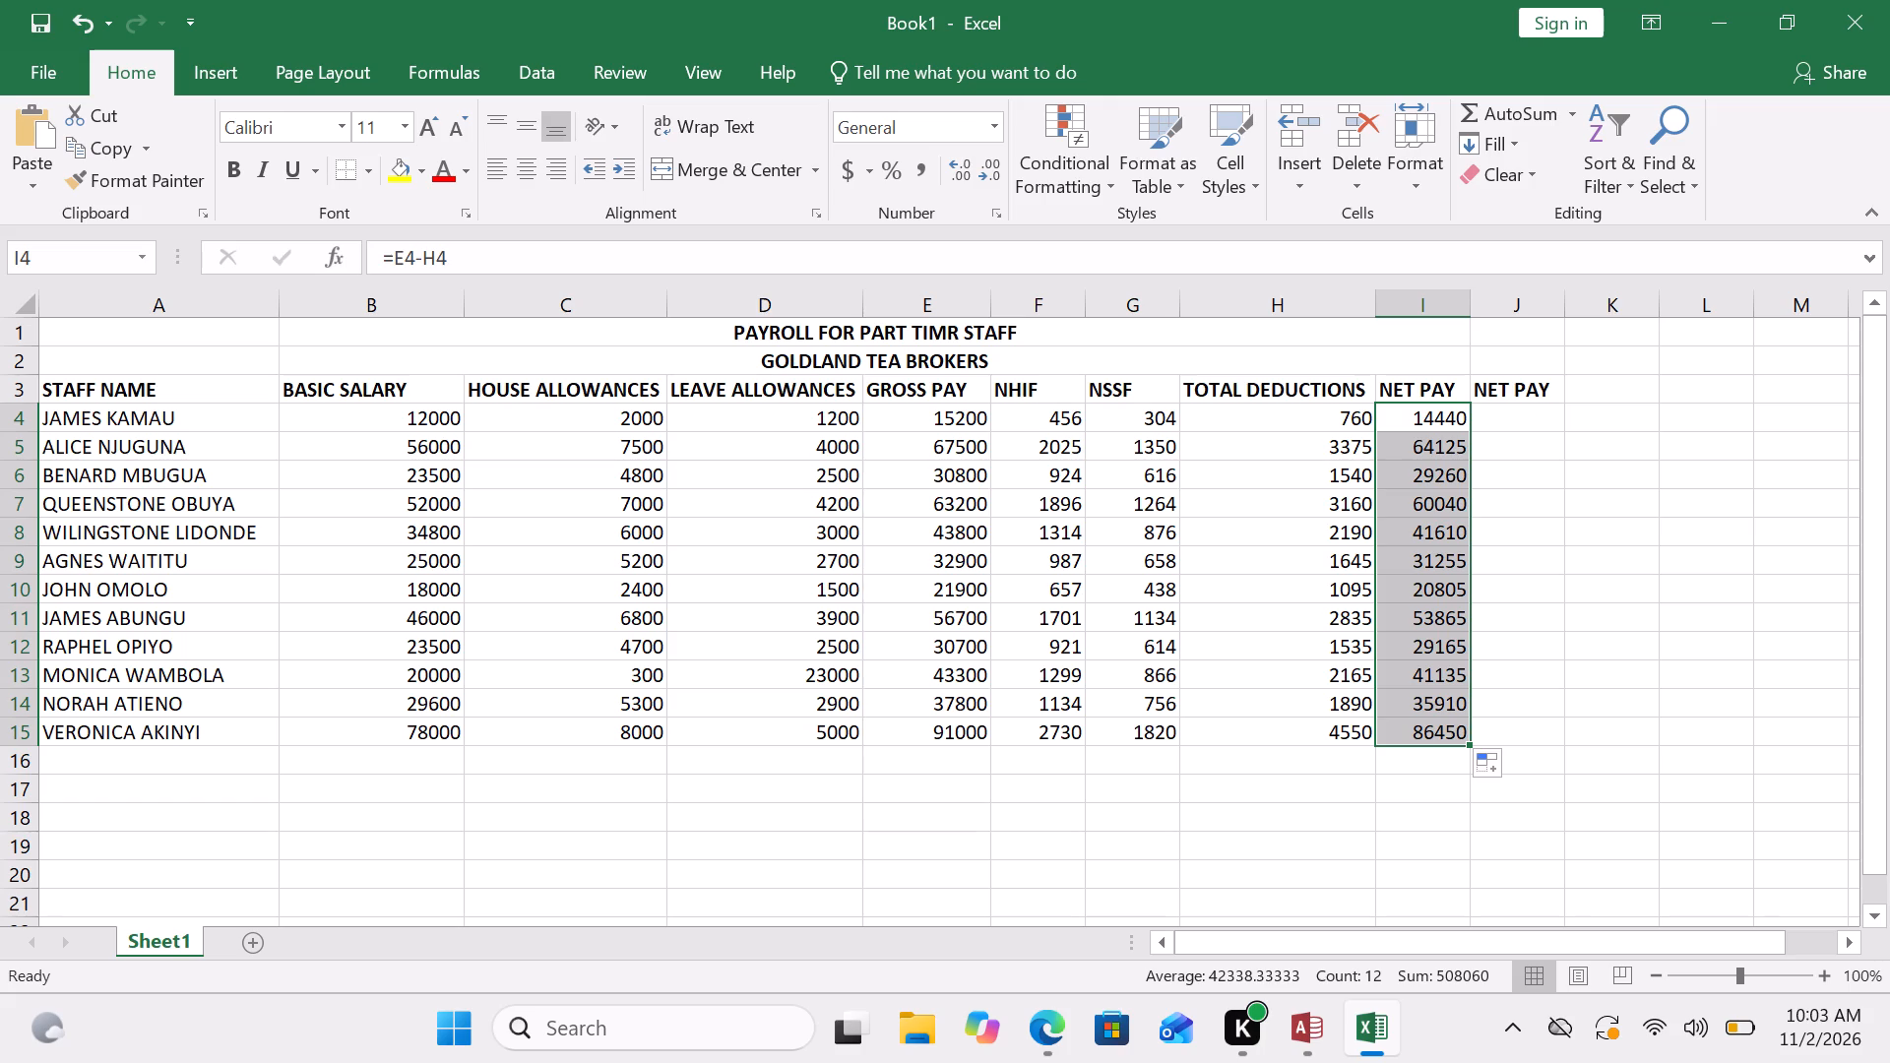
Replace the duplicate NET PAY heading in J3 with RANK and save the workbook.
{"action": "left_click", "coordinate": [1513, 379]}
{"action": "key", "text": "BackSpace"}
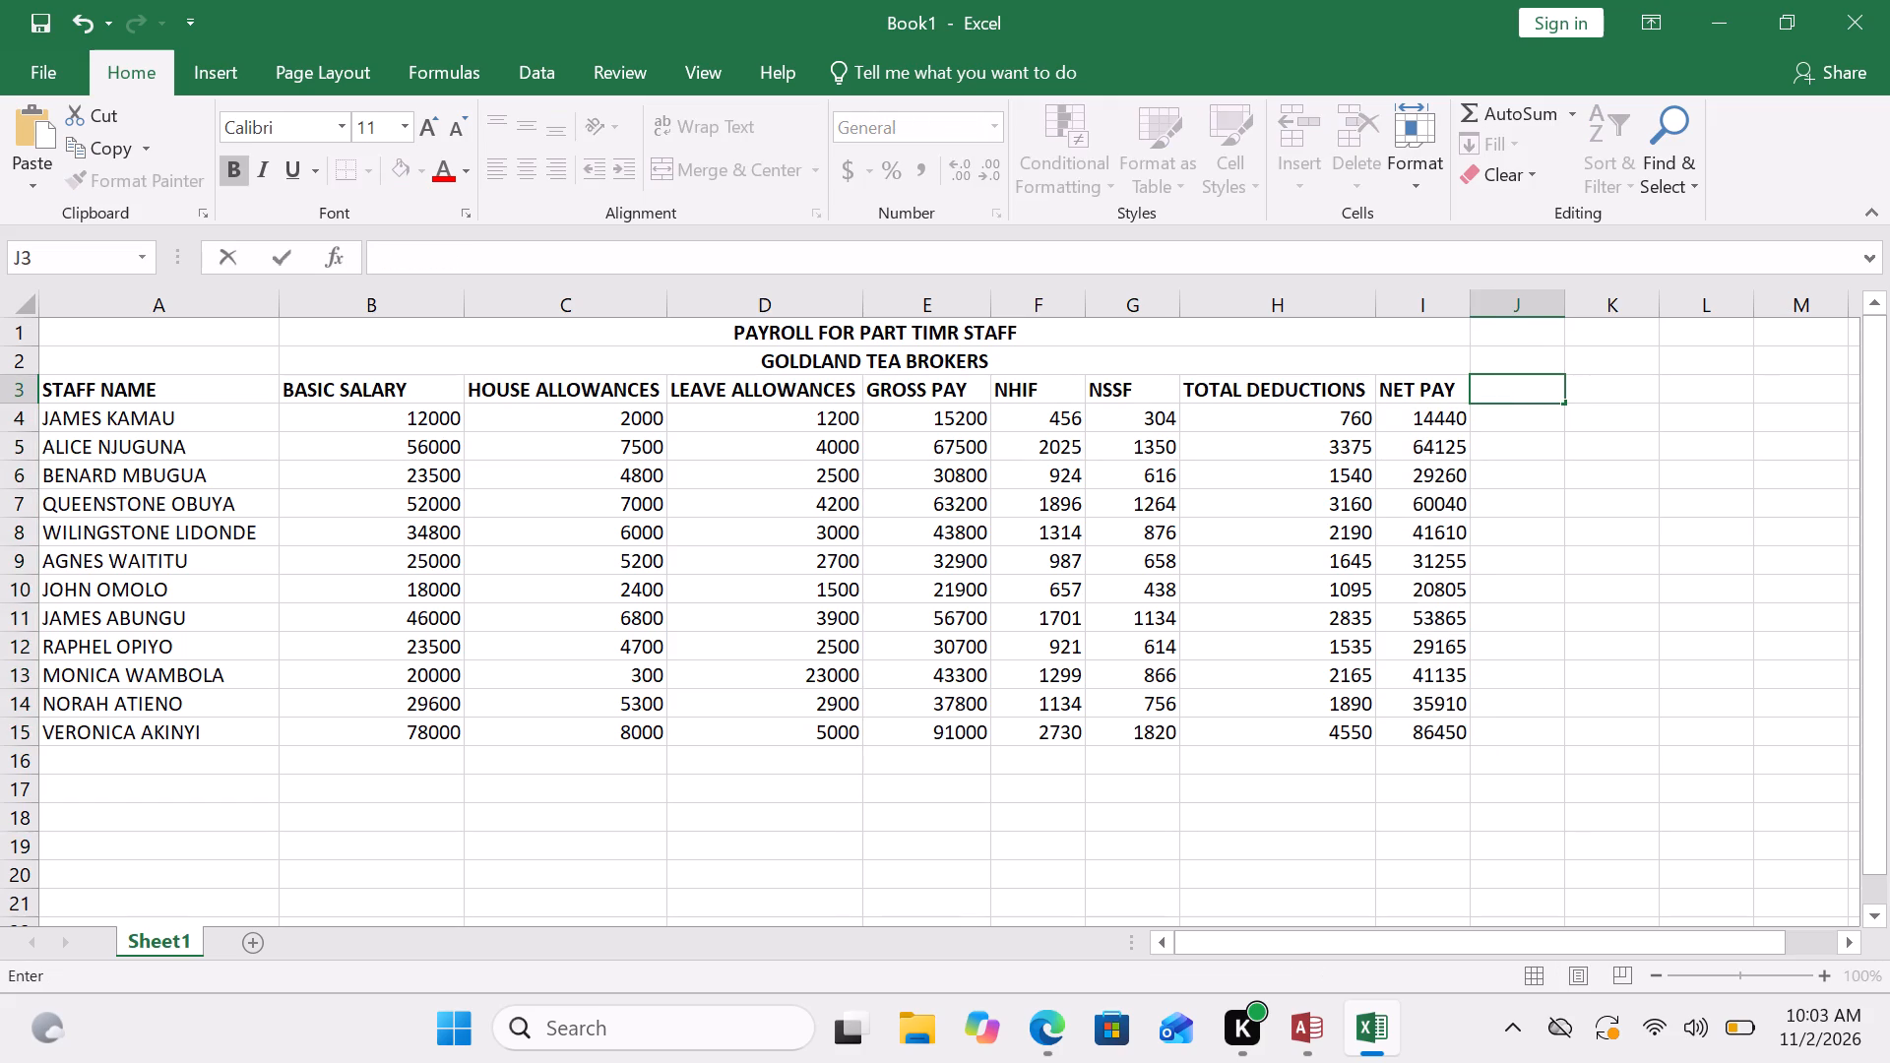
{"action": "key", "text": "ctrl+s"}
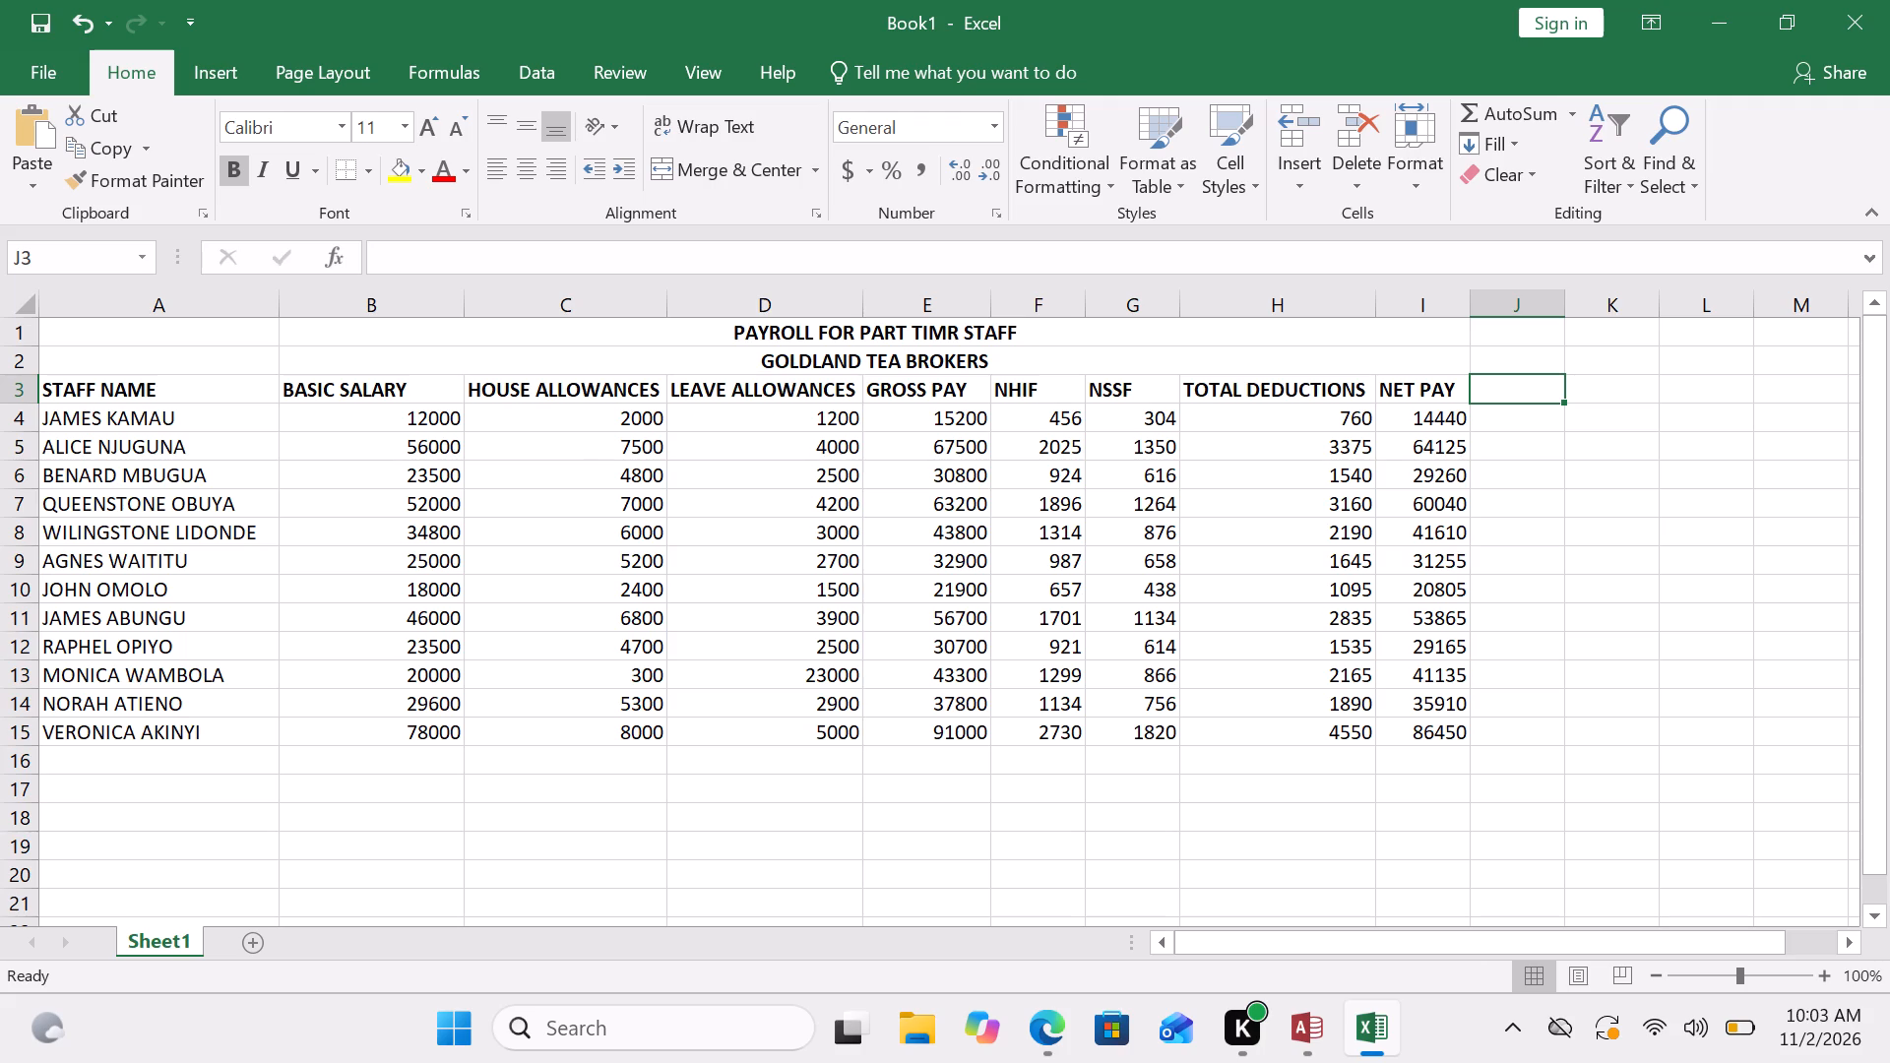
{"action": "type", "text": "RANK"}
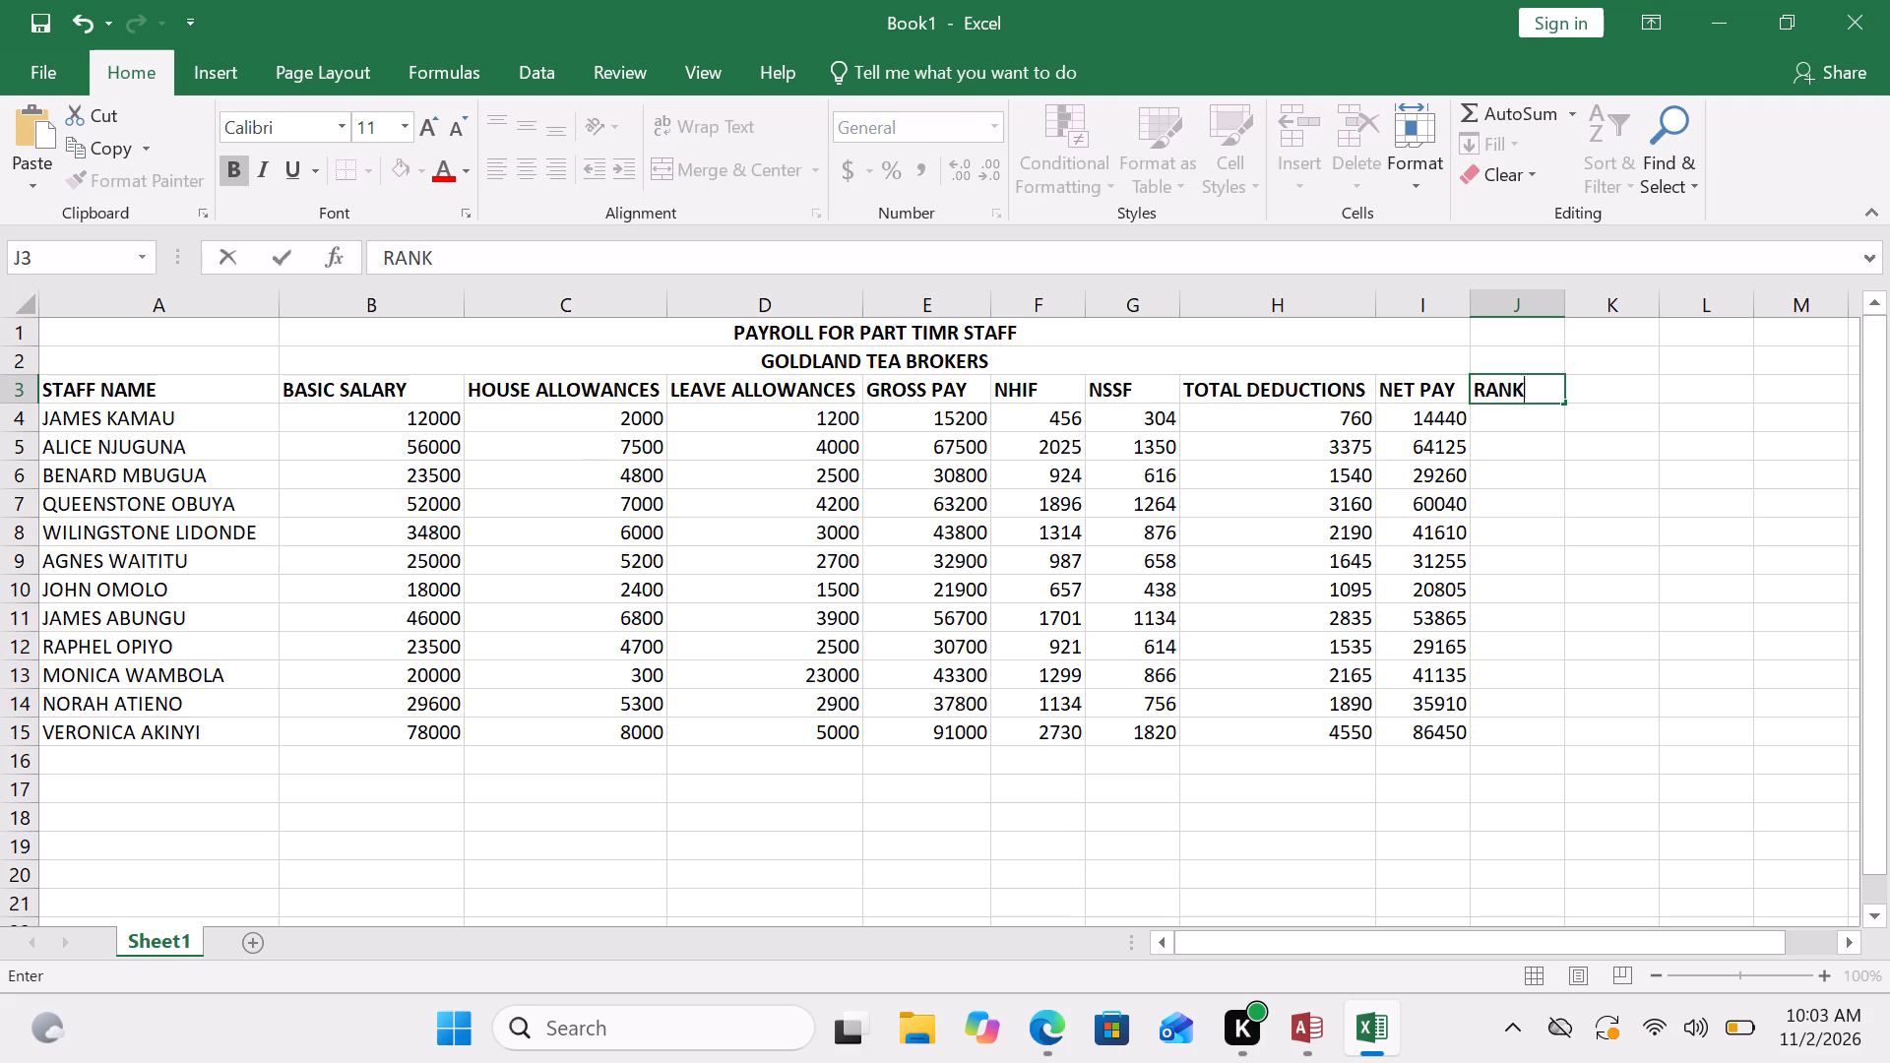
{"action": "key", "text": "ctrl+s"}
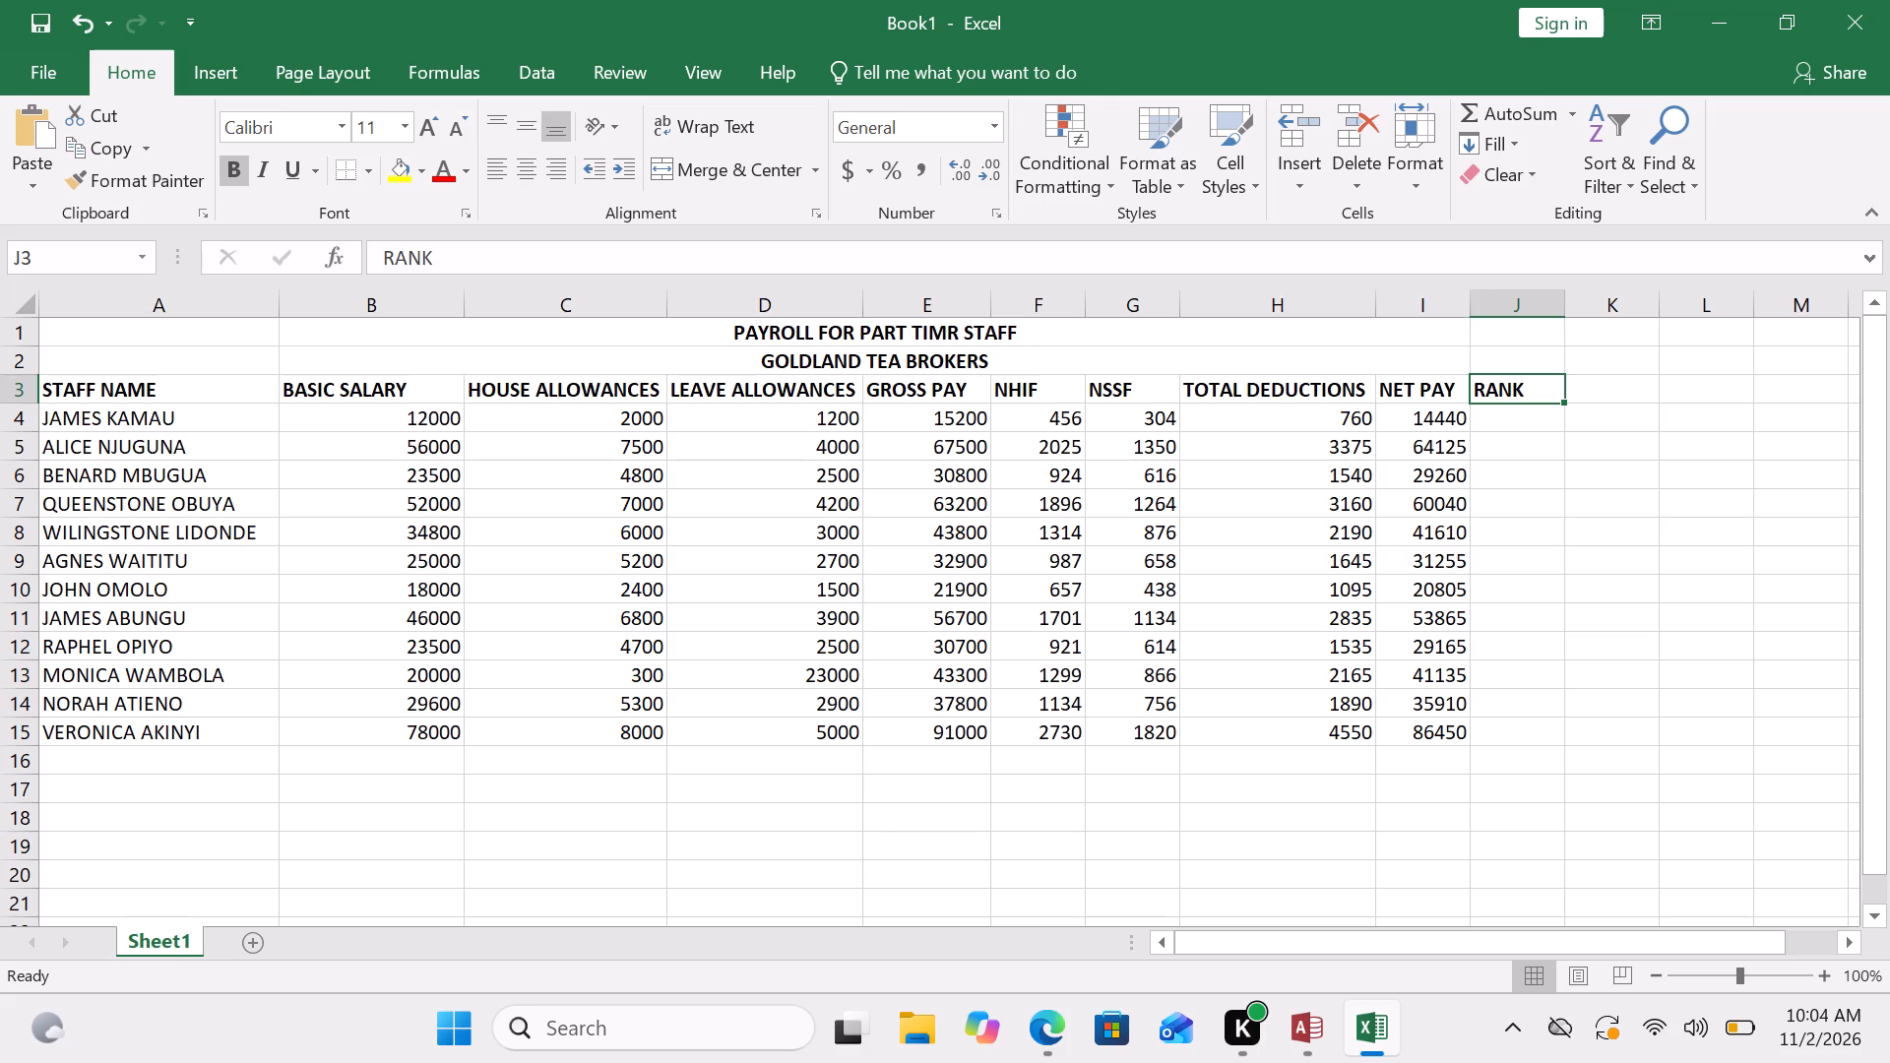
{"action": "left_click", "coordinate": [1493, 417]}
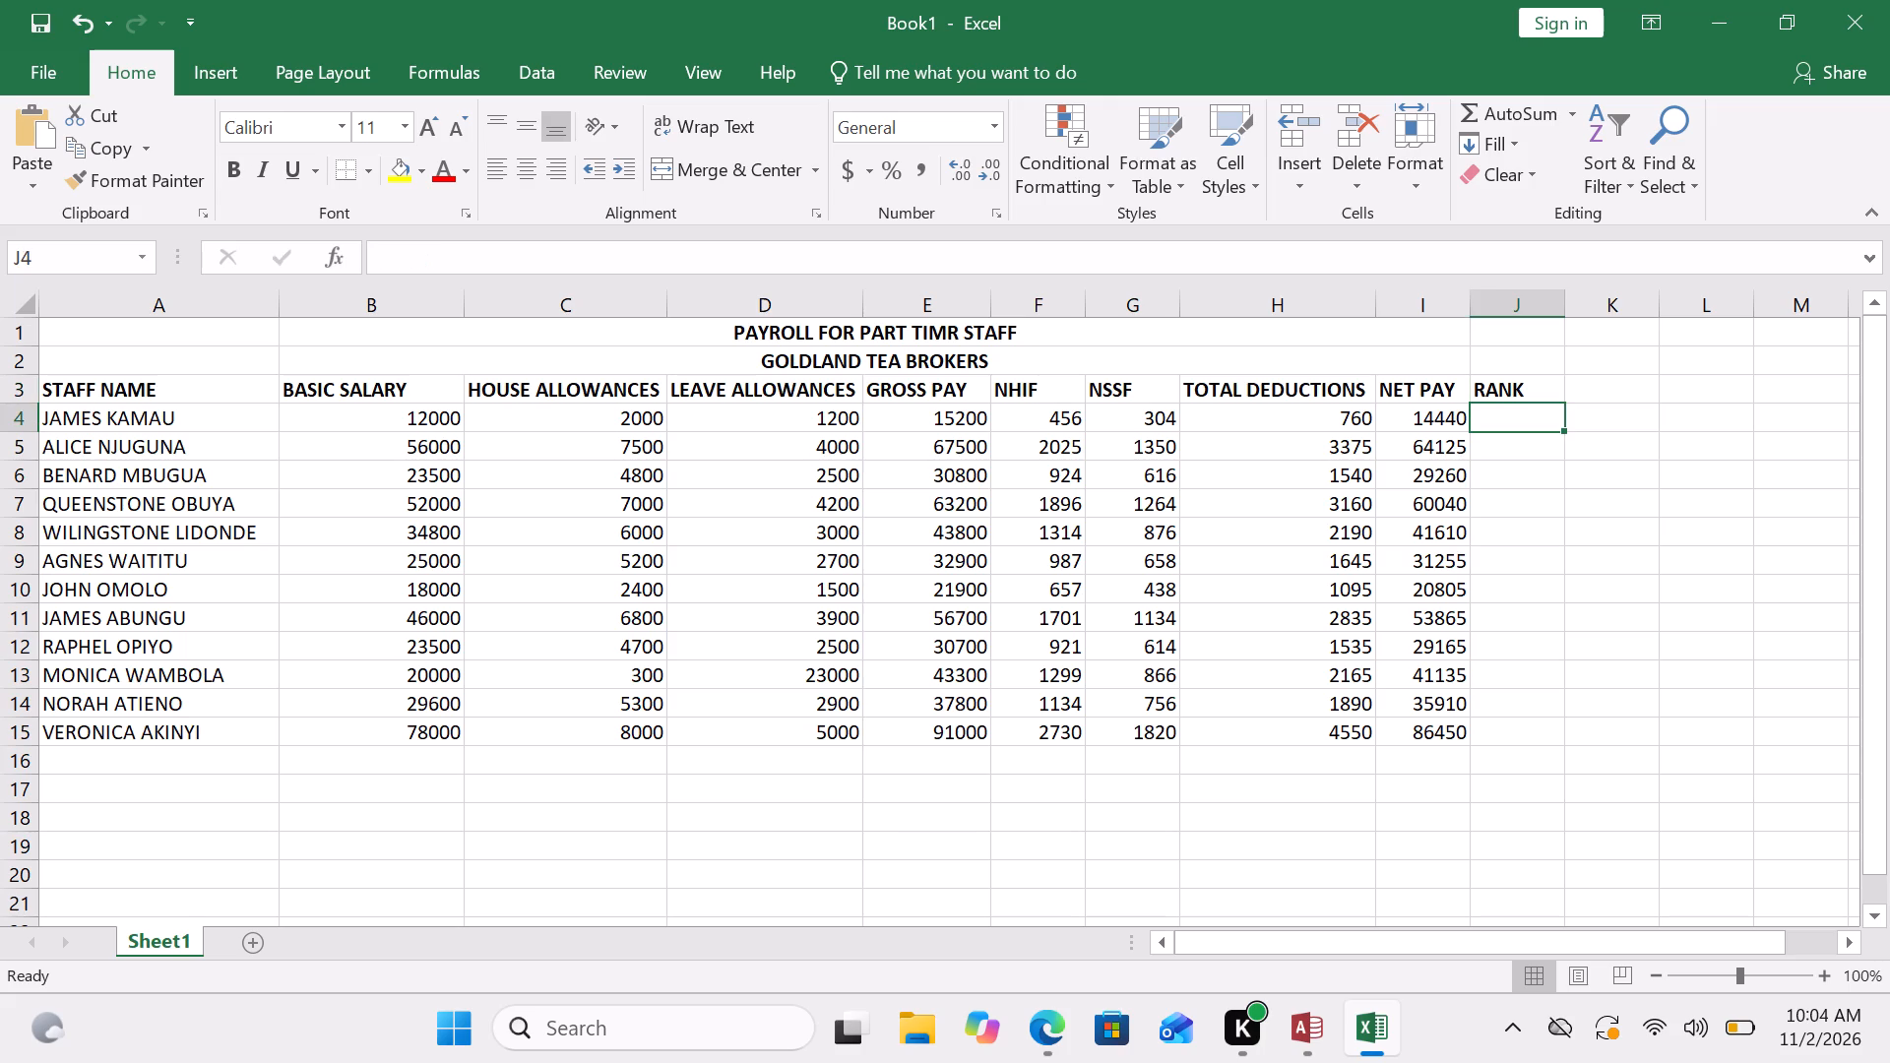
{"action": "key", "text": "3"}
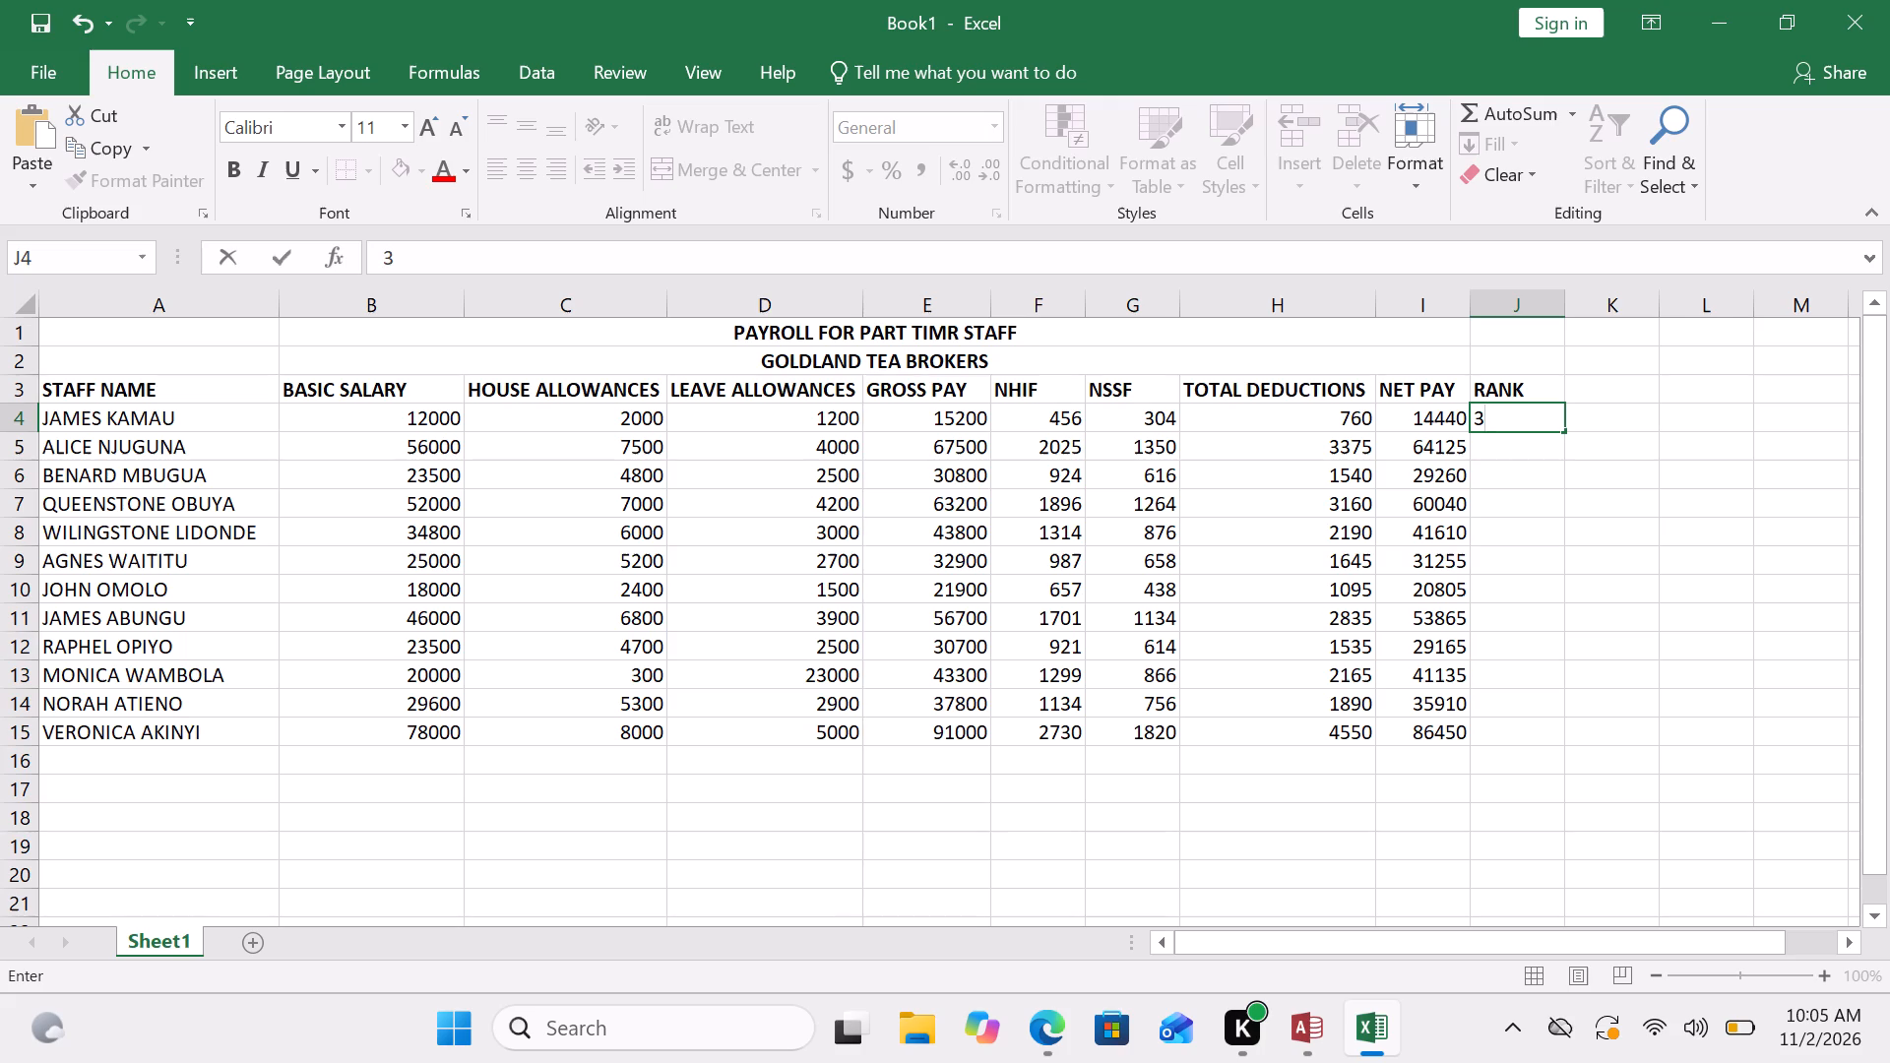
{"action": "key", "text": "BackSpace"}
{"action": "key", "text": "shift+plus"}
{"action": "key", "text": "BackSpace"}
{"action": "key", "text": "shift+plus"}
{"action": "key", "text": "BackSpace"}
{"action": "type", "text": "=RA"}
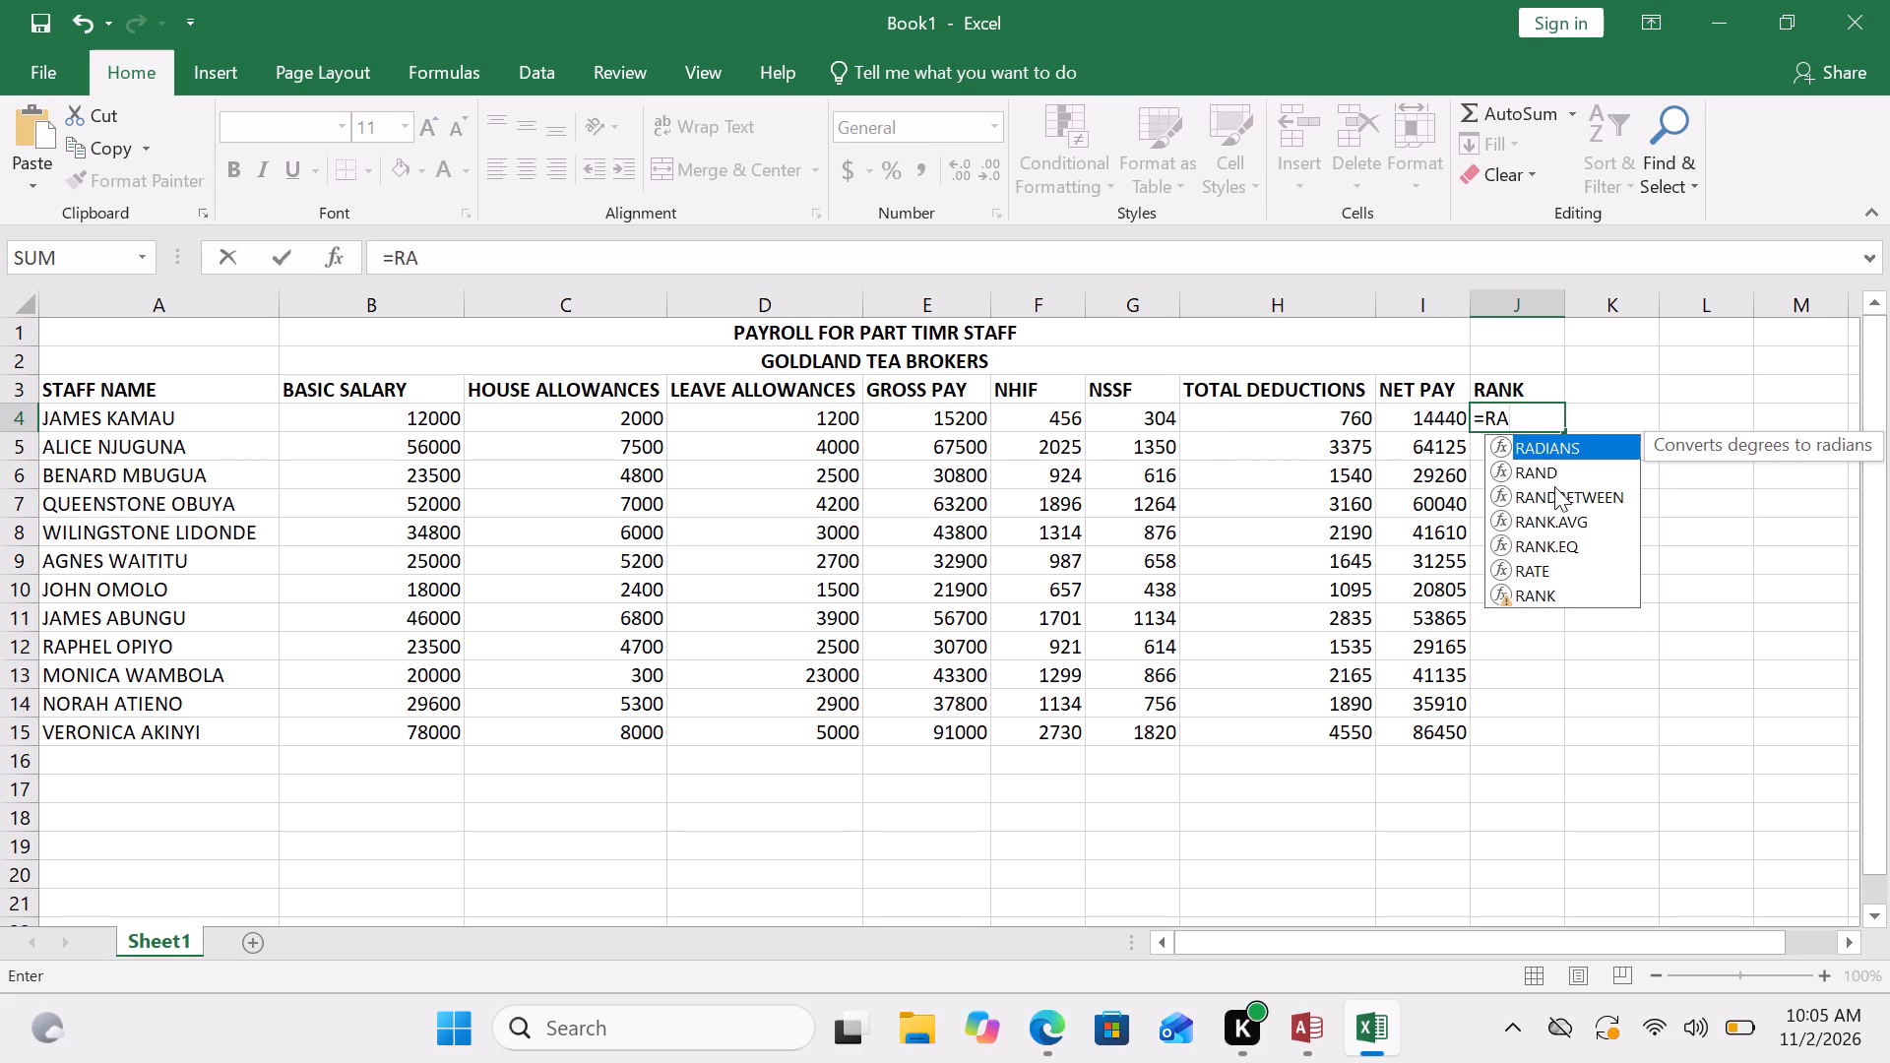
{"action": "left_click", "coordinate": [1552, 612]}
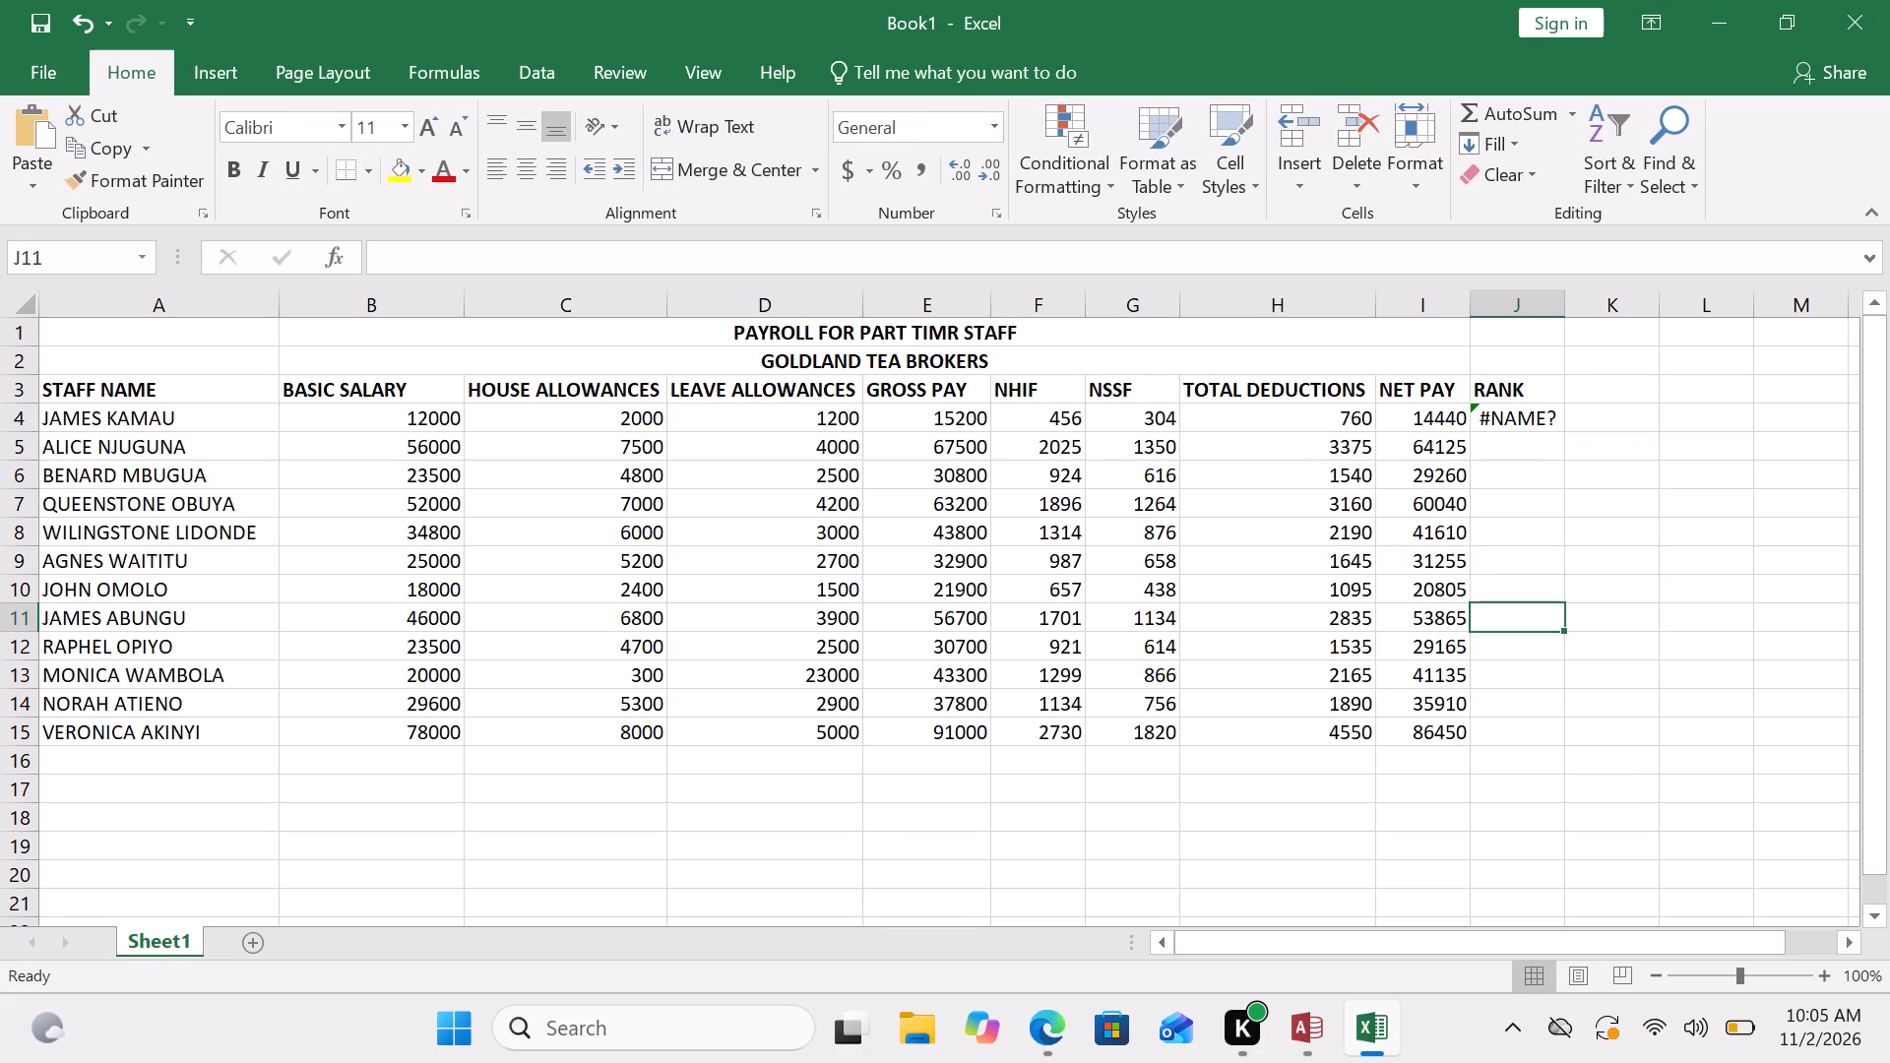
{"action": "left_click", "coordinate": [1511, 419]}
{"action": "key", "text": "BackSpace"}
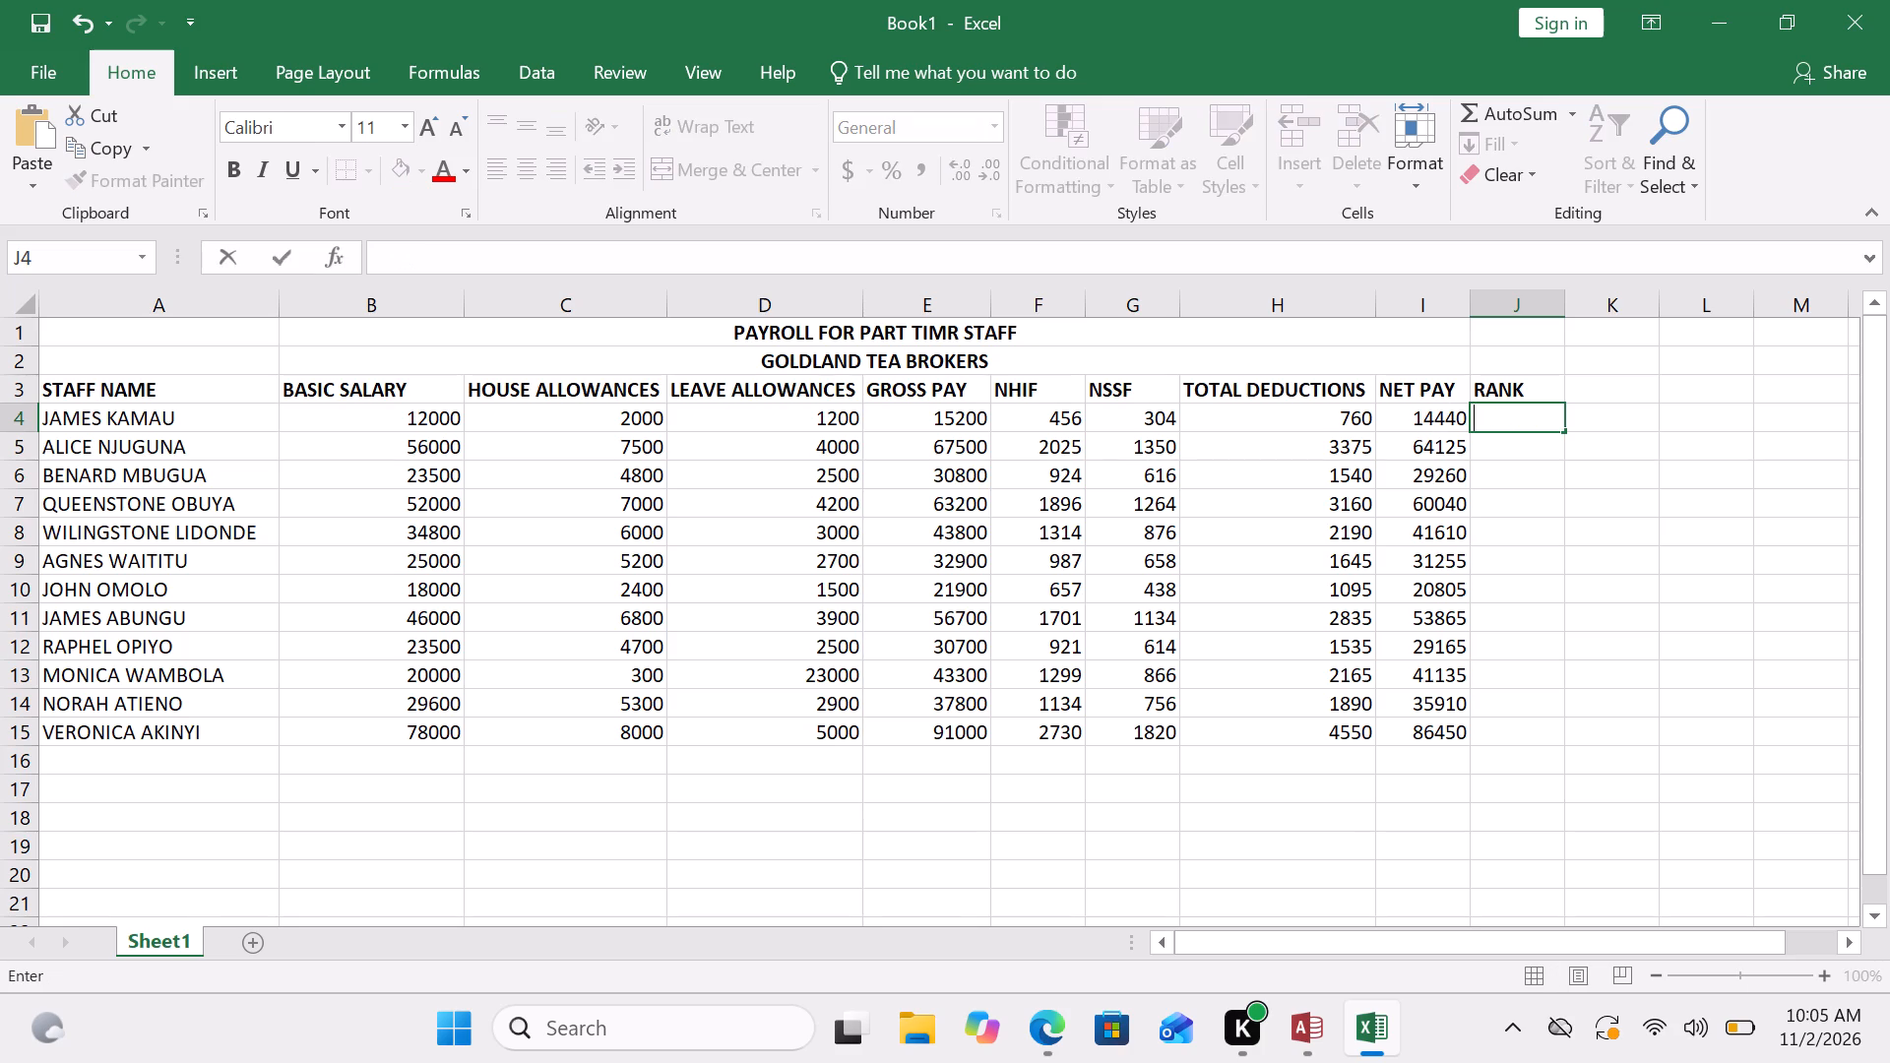
Enter the formula =RANK.EQ(B4,$B$4:$B$15,0) in J4 to rank the first employee by basic salary in descending order.
{"action": "key", "text": "equal"}
{"action": "type", "text": "RA"}
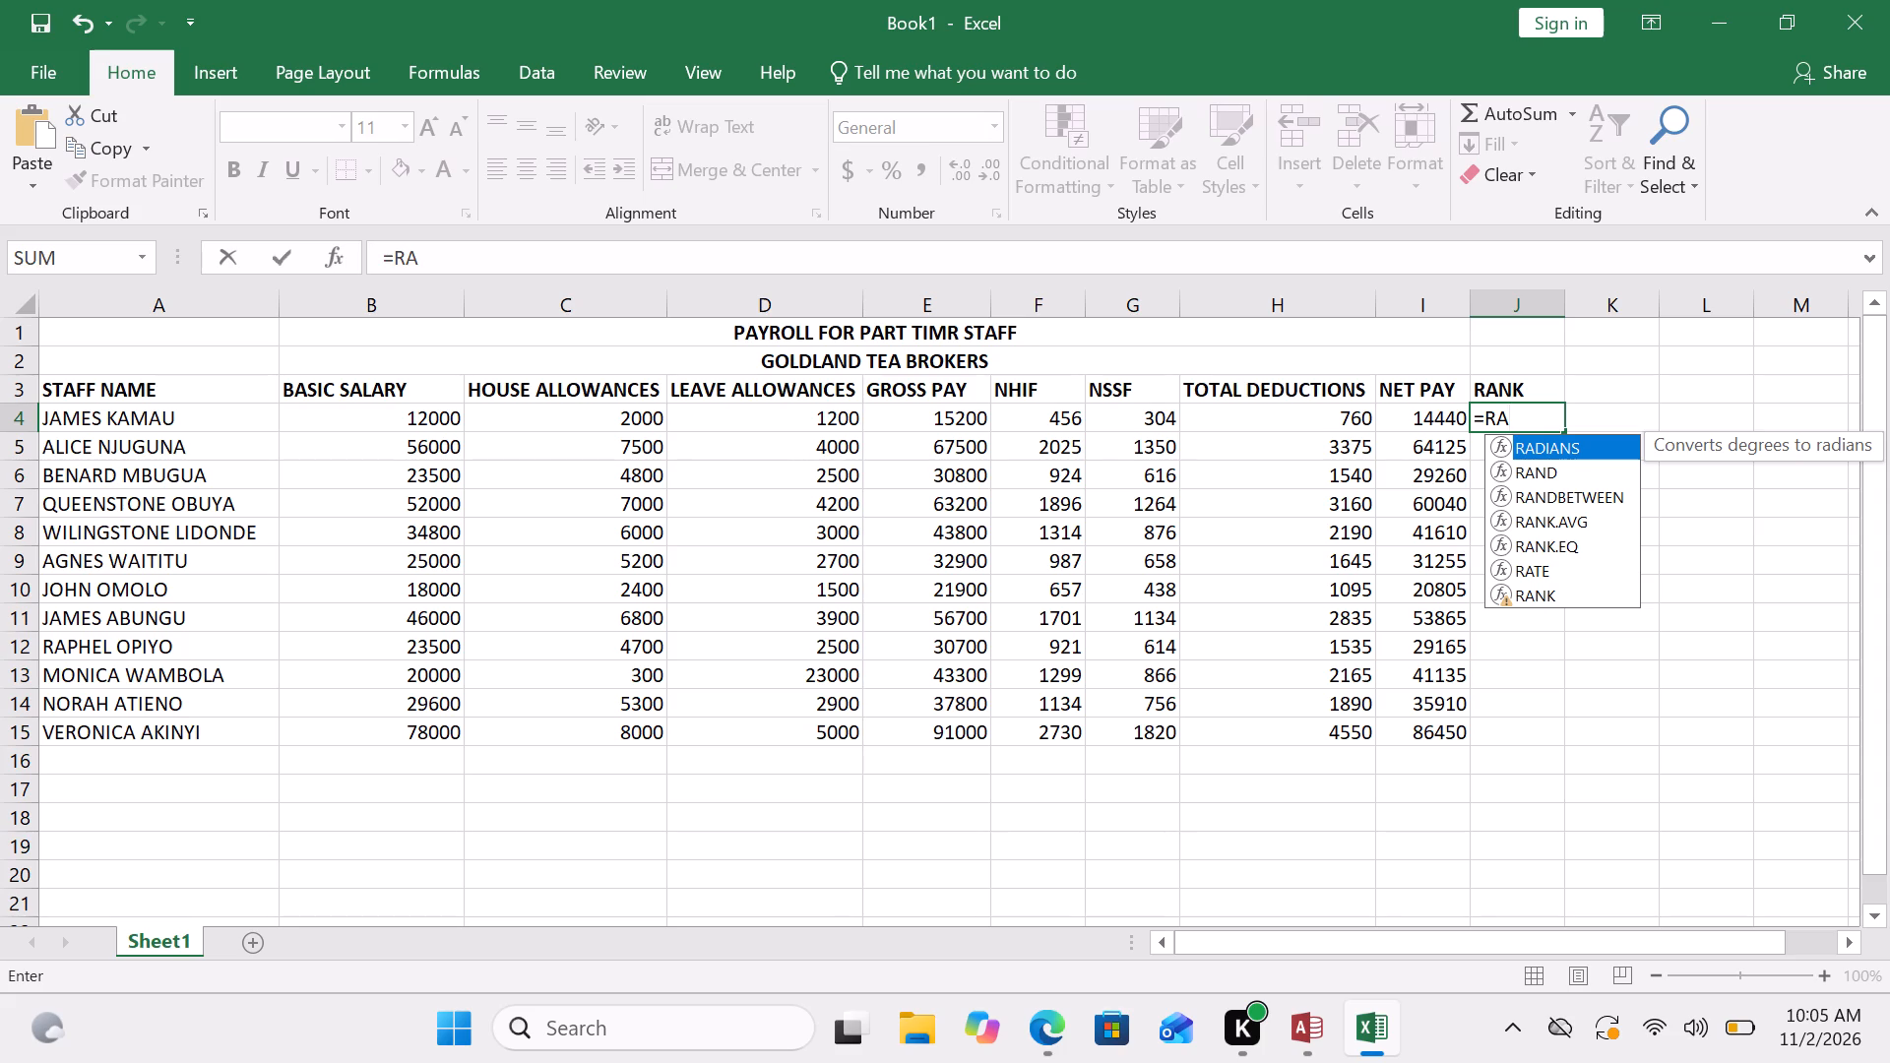
{"action": "left_click", "coordinate": [1515, 593]}
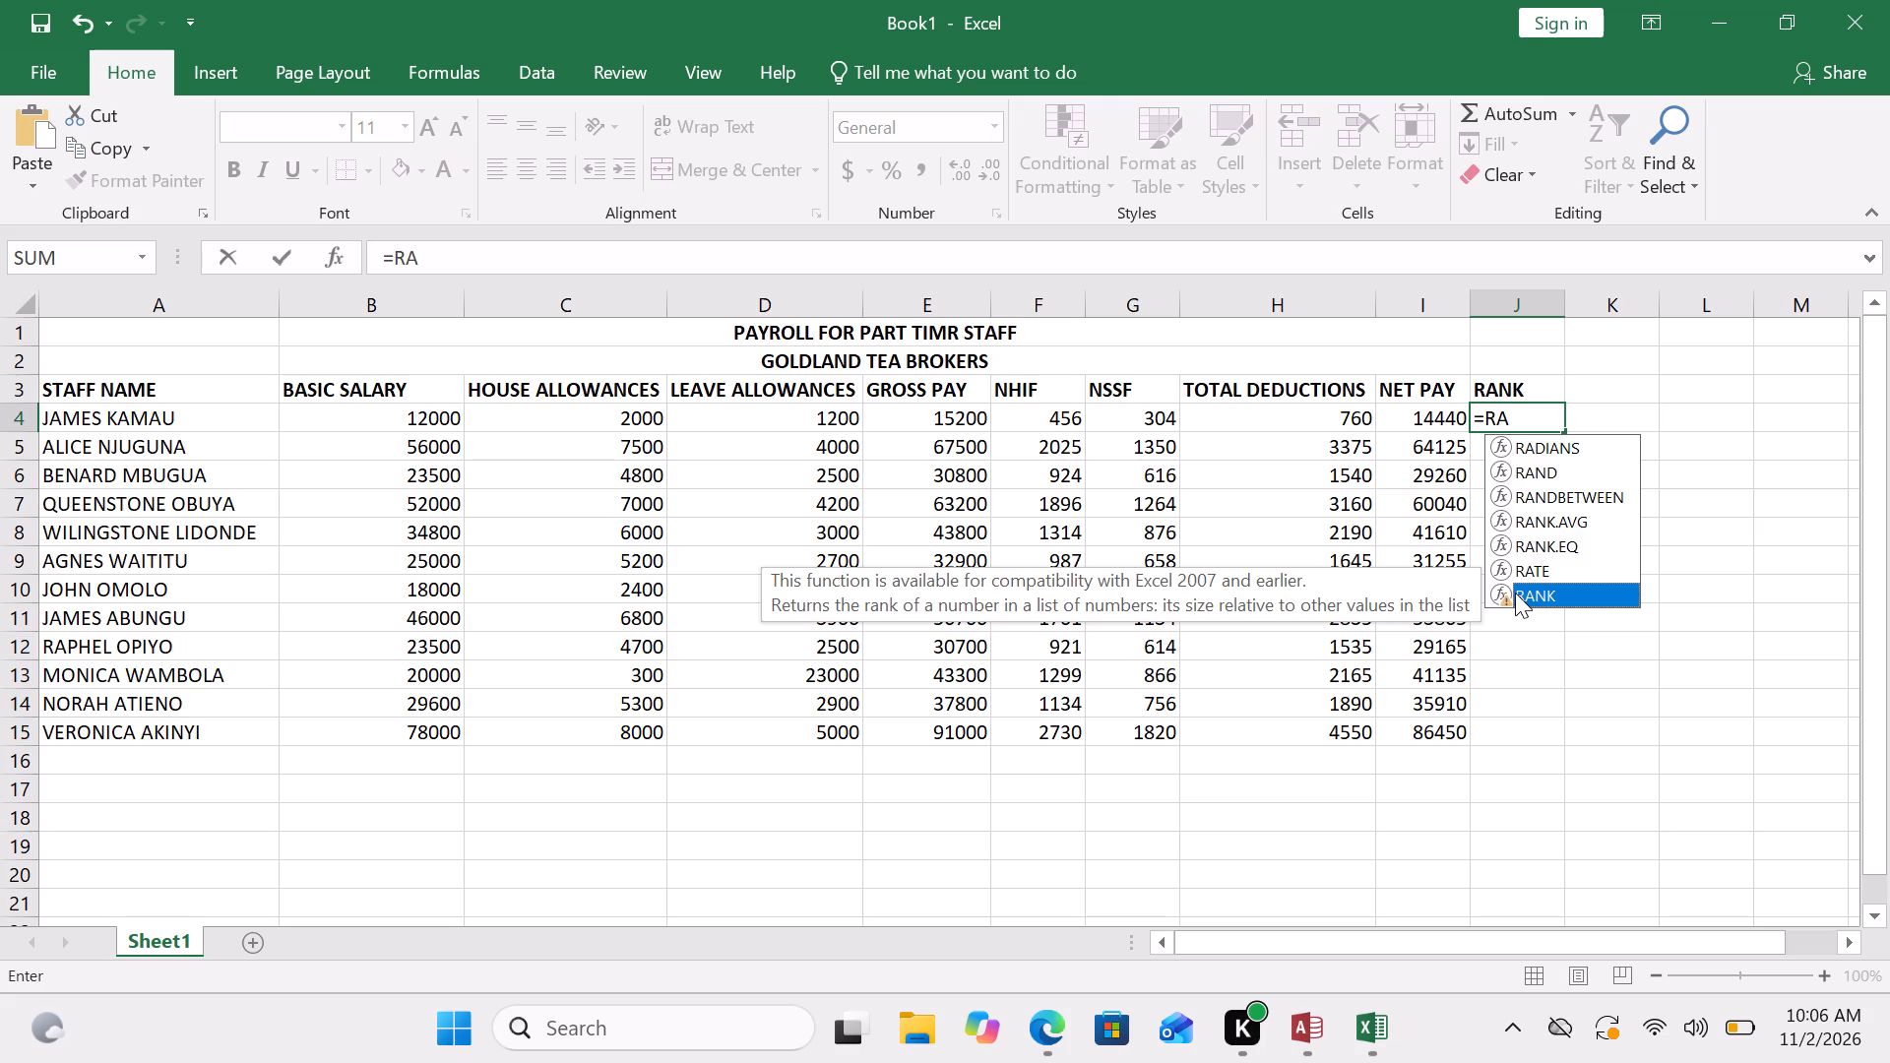
{"action": "left_click", "coordinate": [1554, 528]}
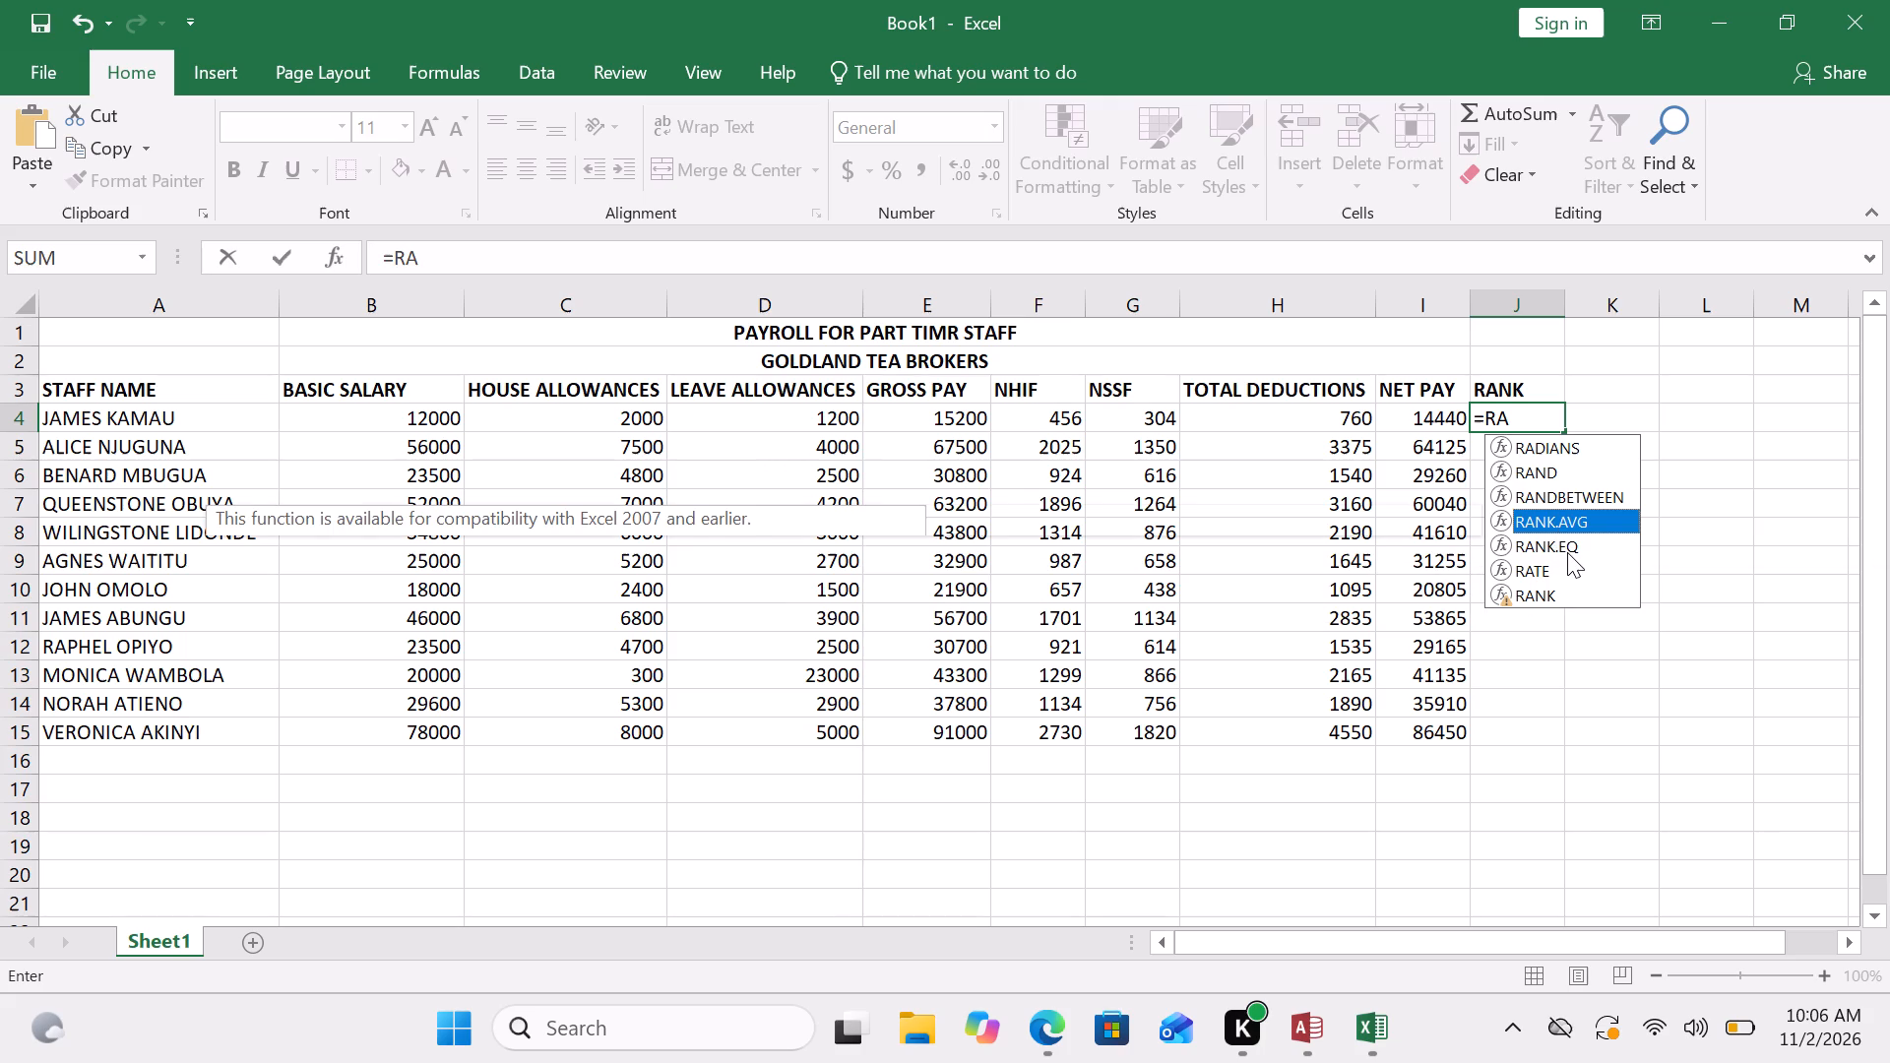
{"action": "double_click", "coordinate": [1567, 552]}
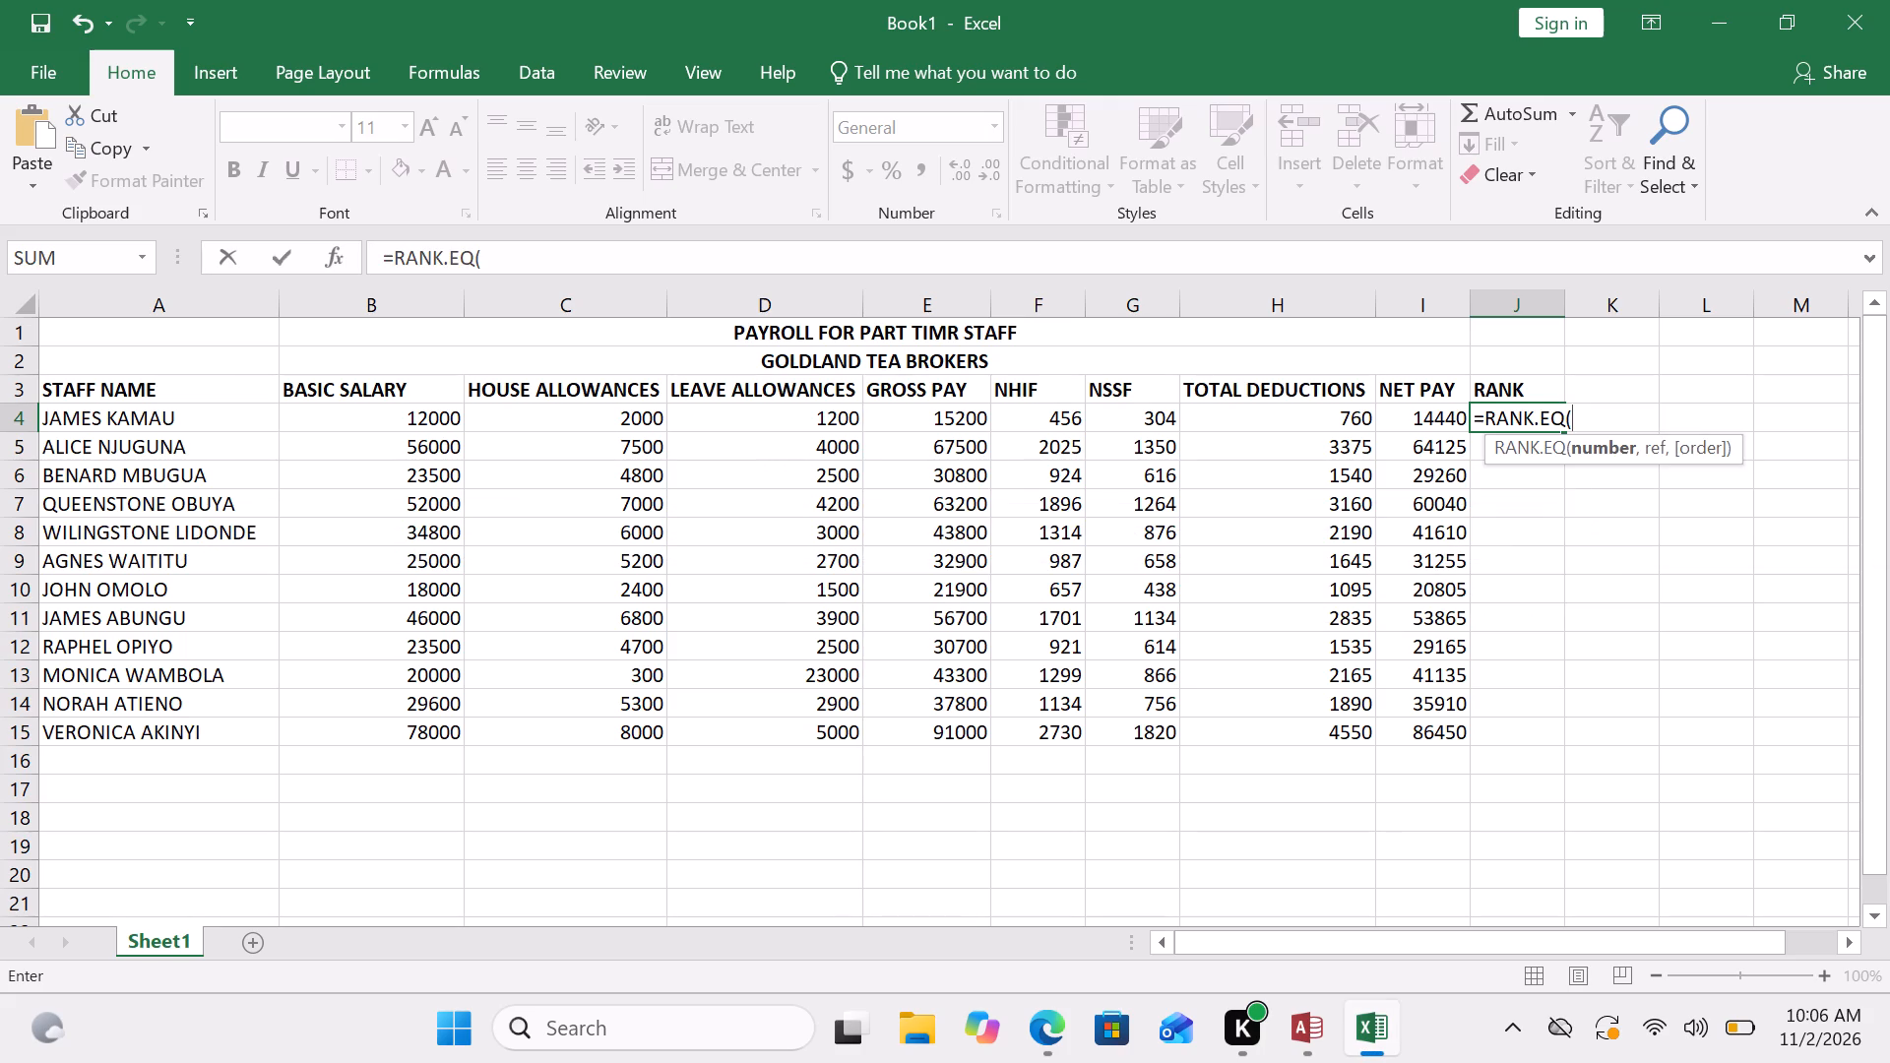
{"action": "left_click", "coordinate": [432, 421]}
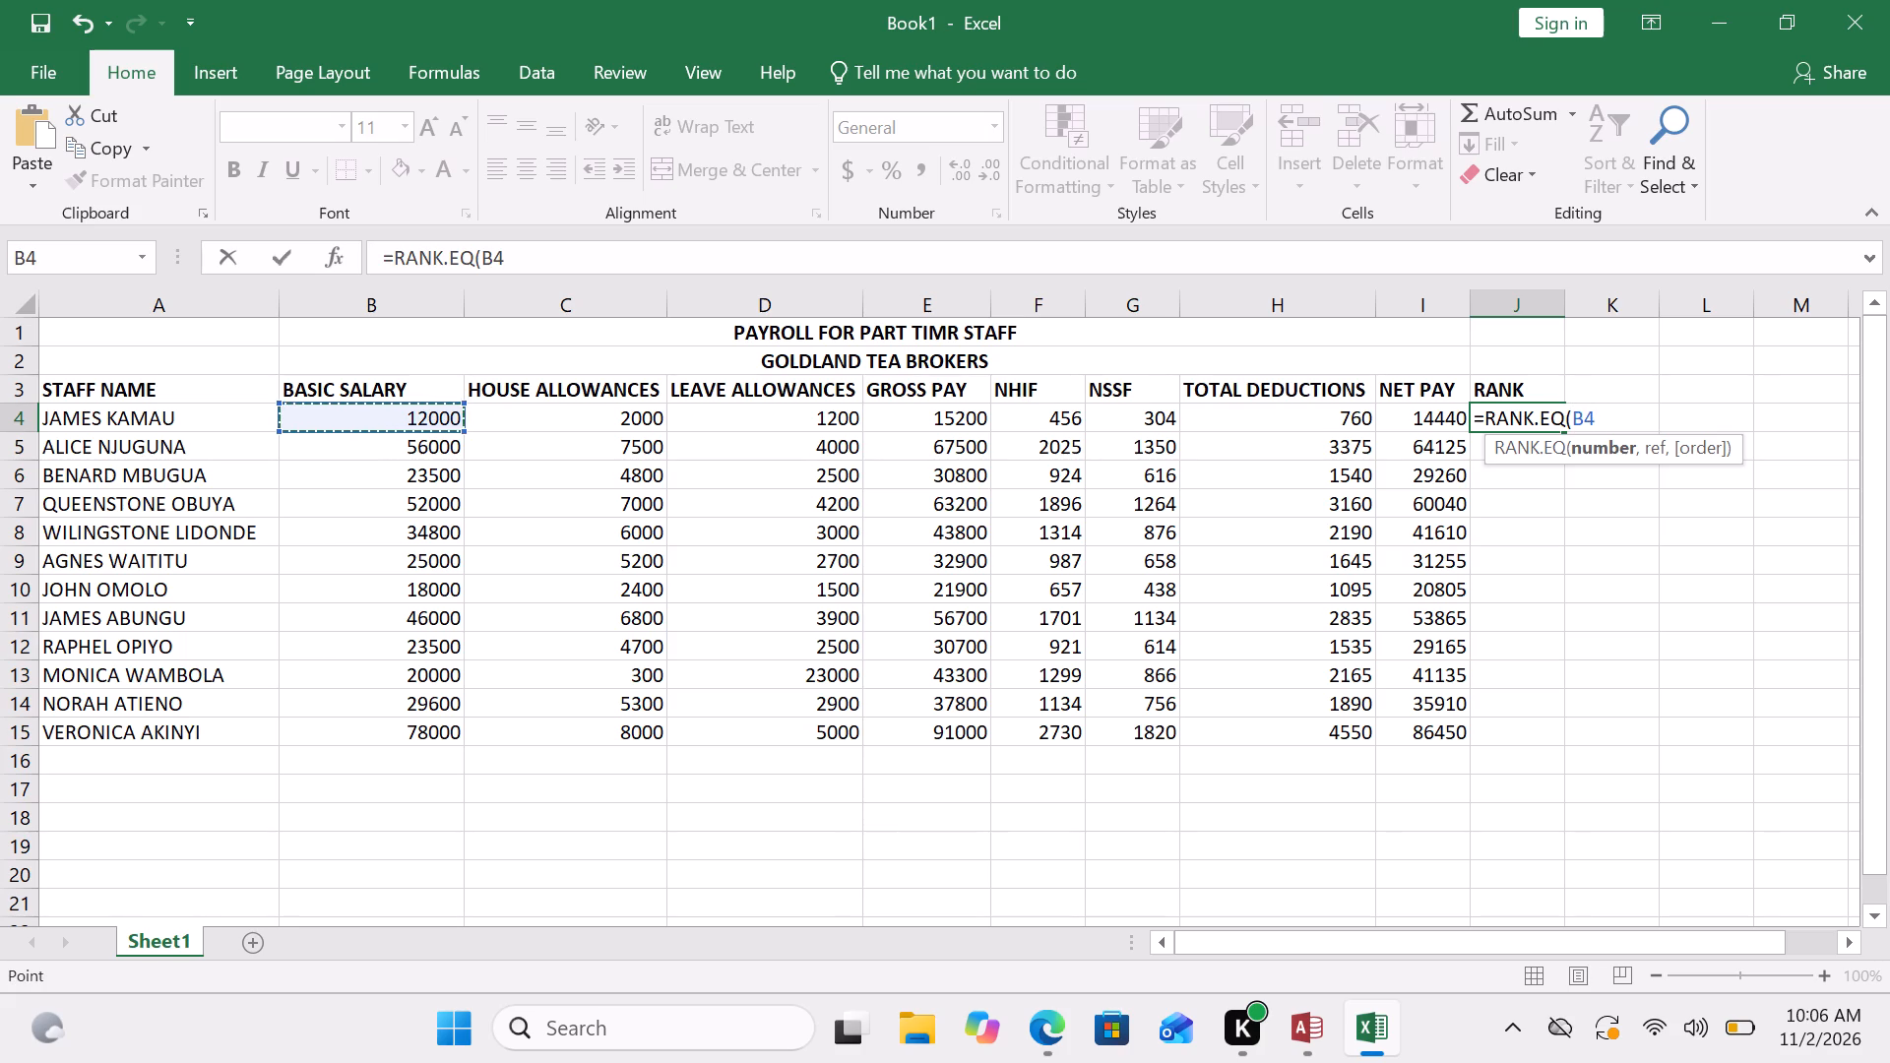
{"action": "key", "text": "period"}
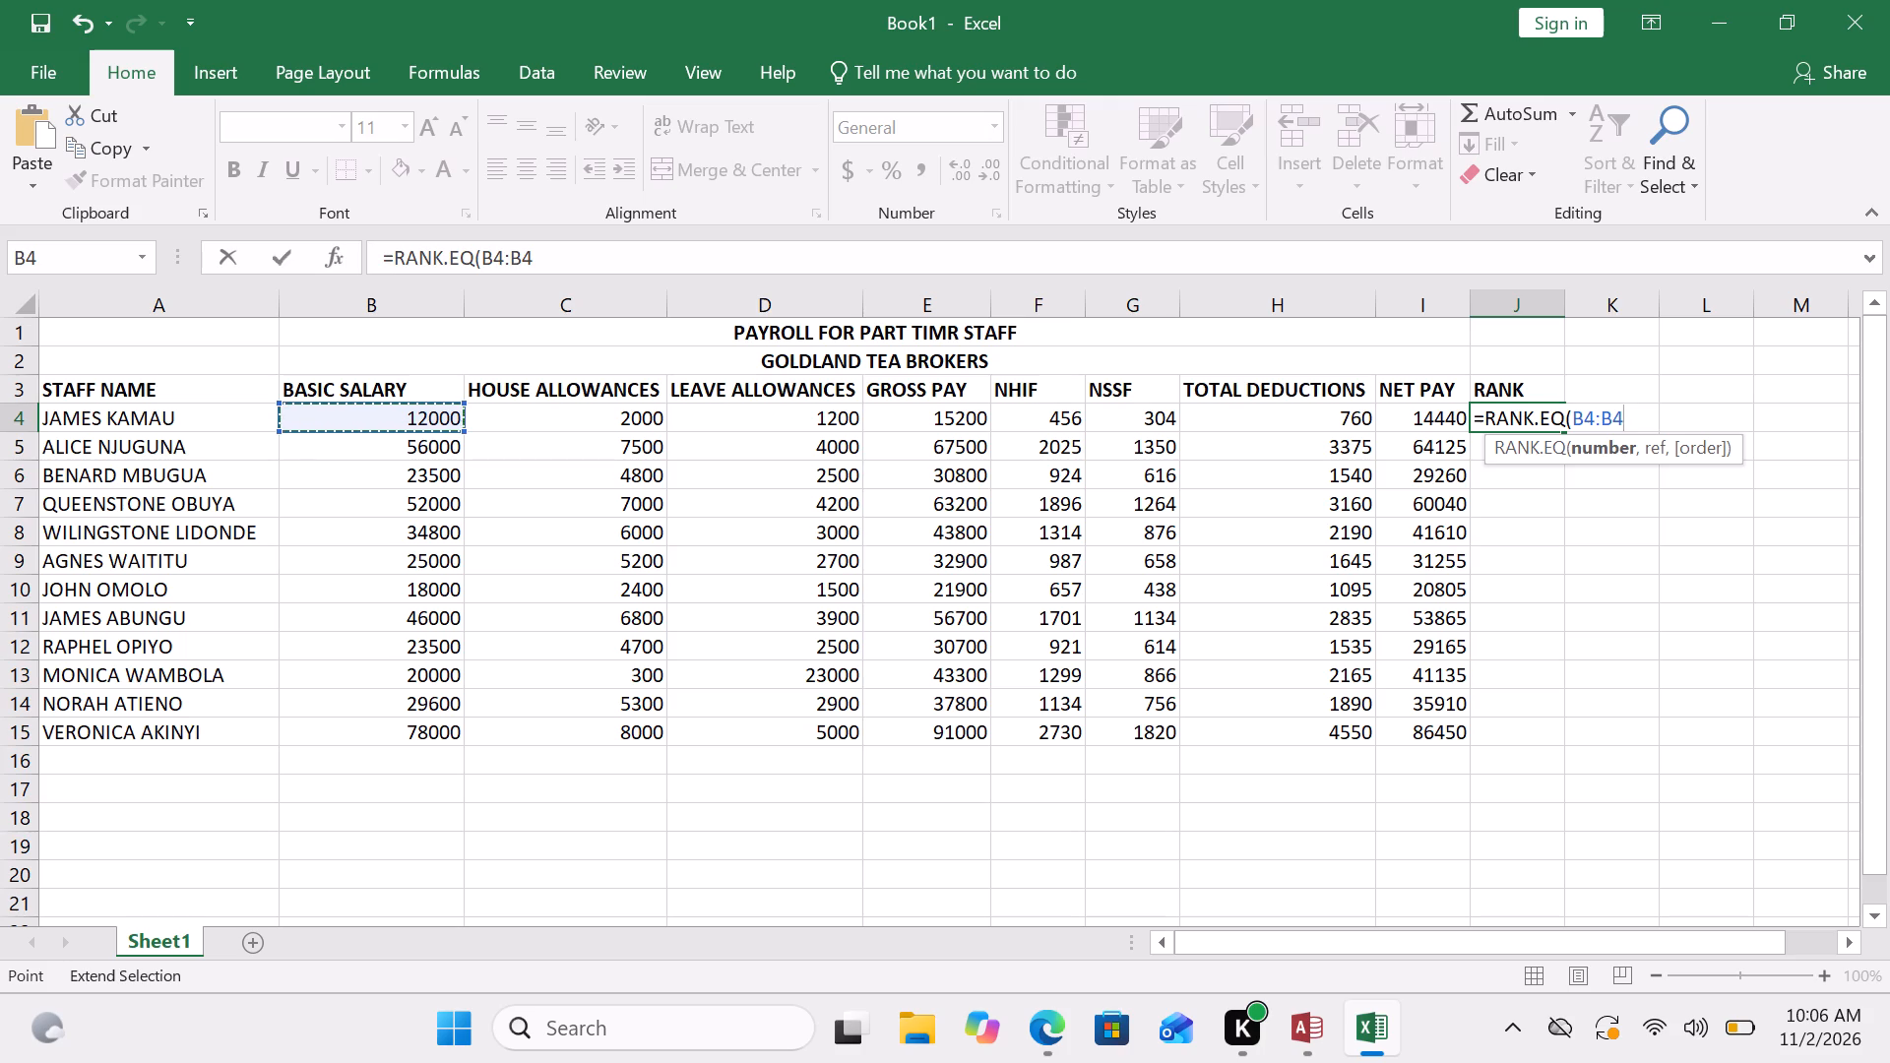
{"action": "key", "text": "BackSpace"}
{"action": "key", "text": "BackSpace"}
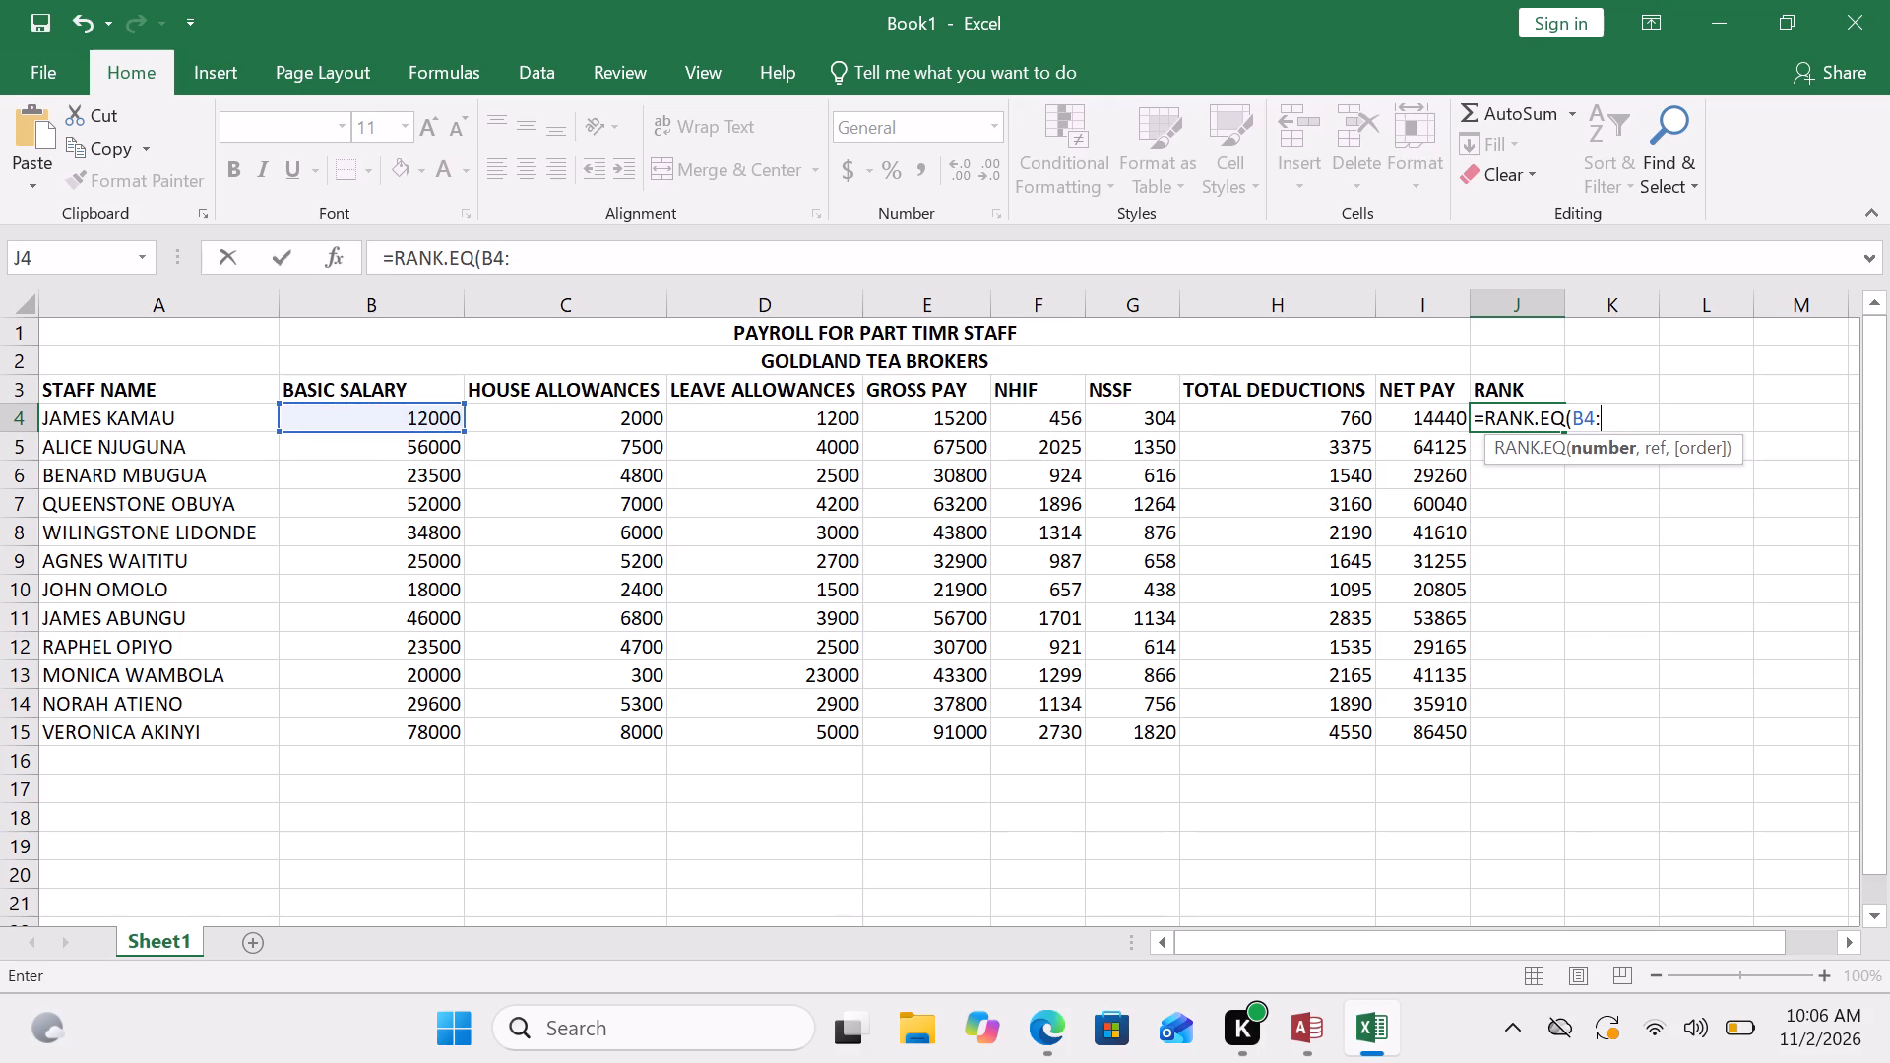
{"action": "key", "text": "BackSpace"}
{"action": "key", "text": "comma"}
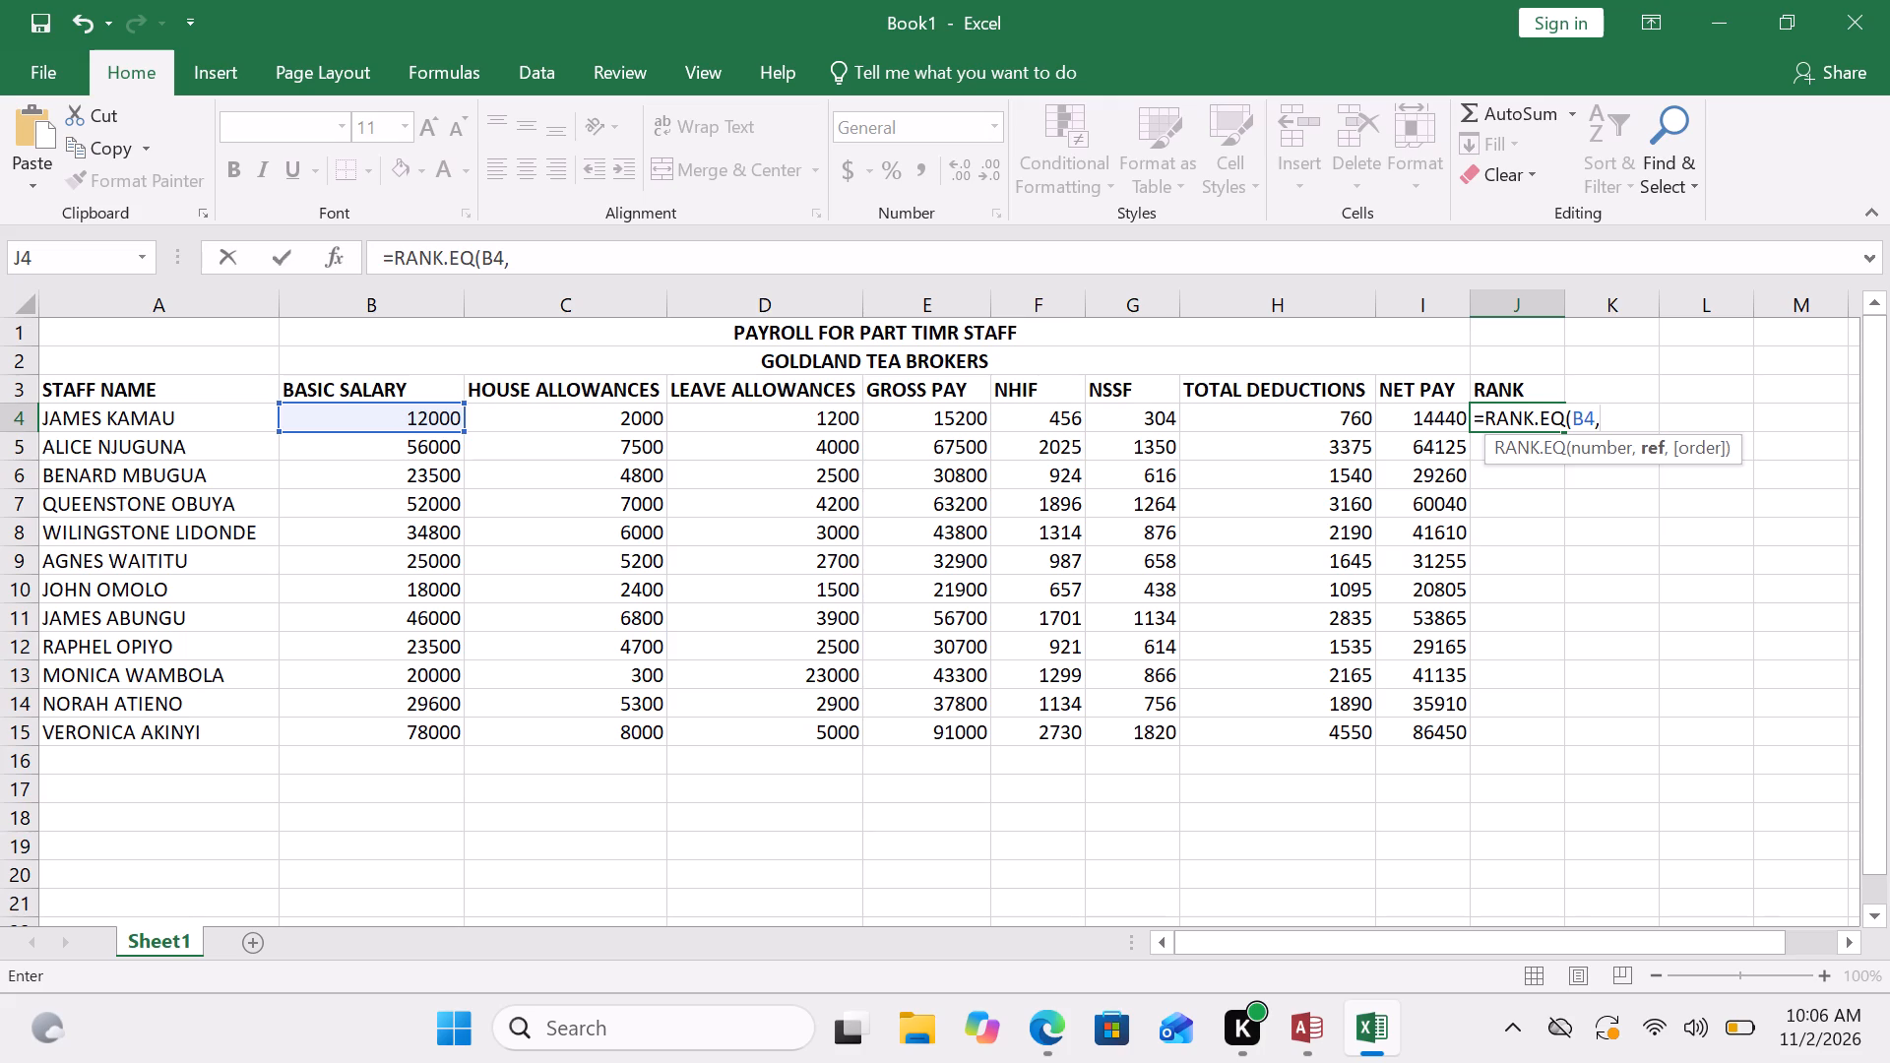
{"action": "key", "text": "shift+dollar"}
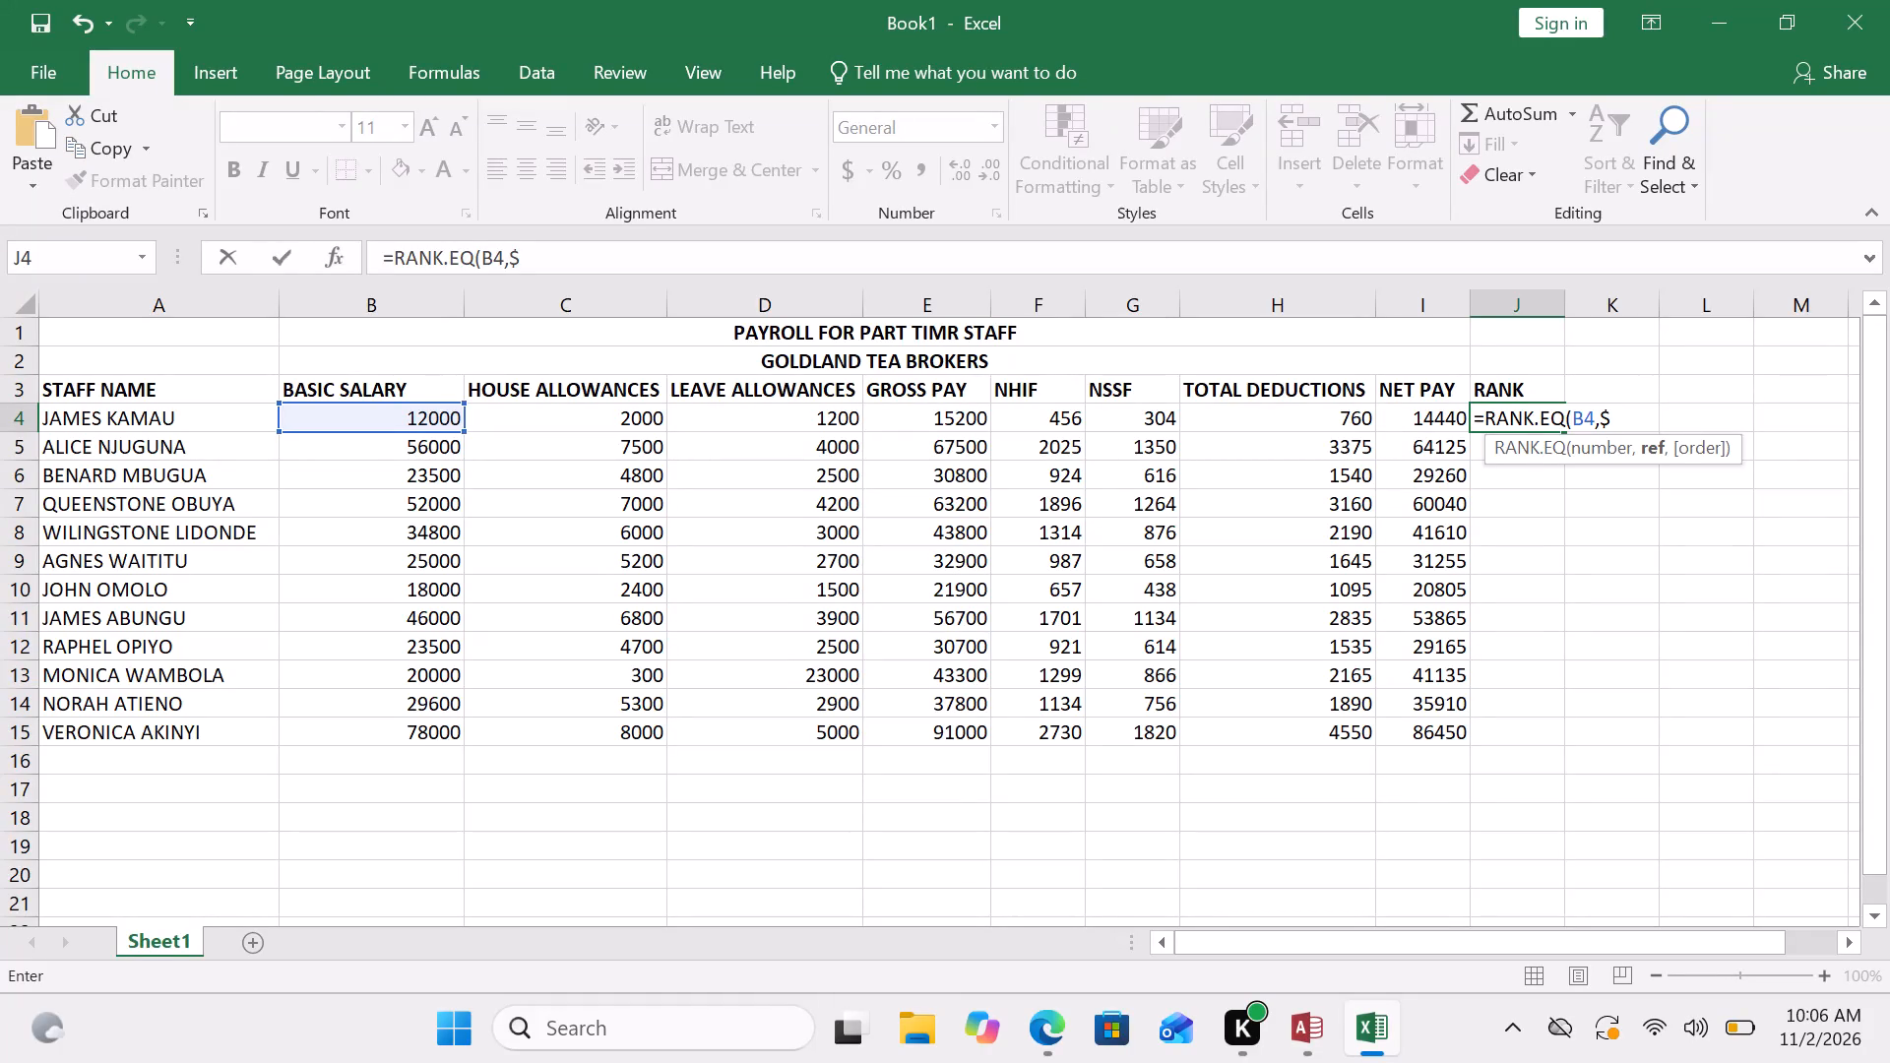
{"action": "key", "text": "b"}
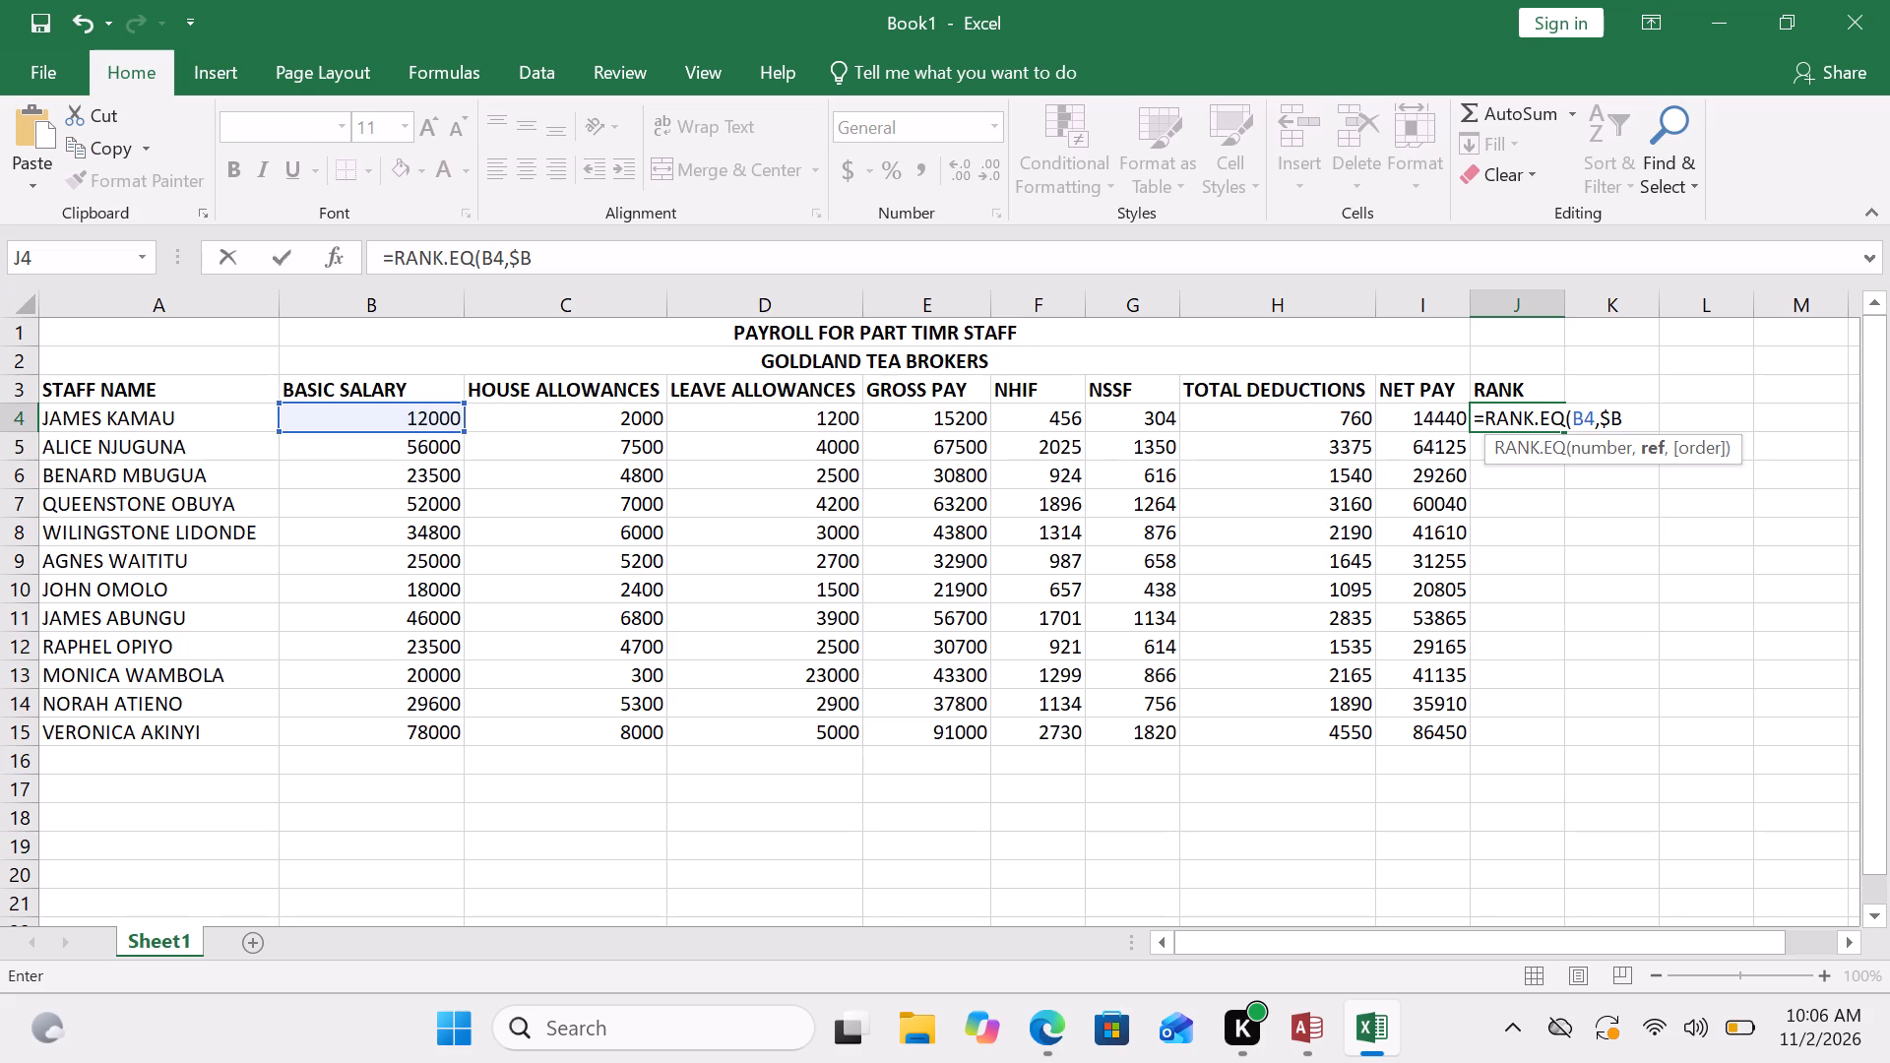
{"action": "key", "text": "shift+dollar"}
{"action": "key", "text": "4"}
{"action": "key", "text": "shift+colon"}
{"action": "key", "text": "shift+dollar"}
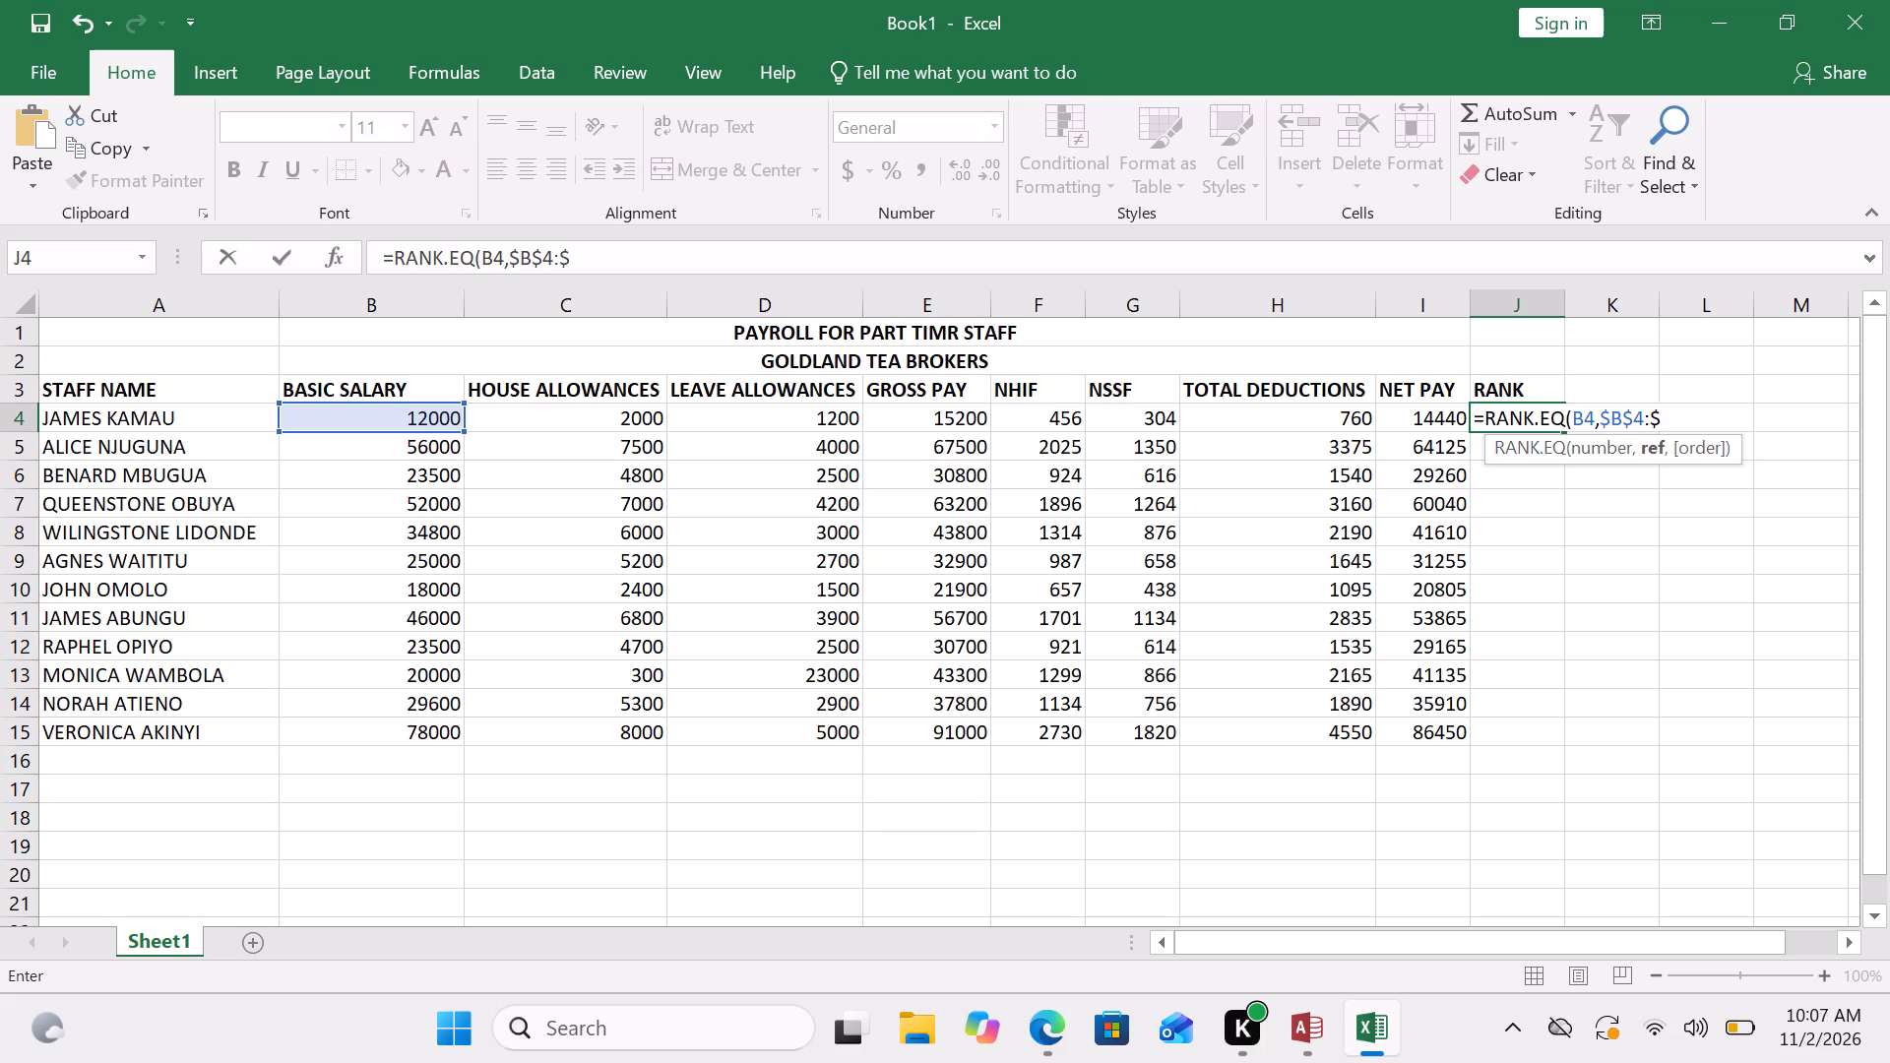
{"action": "key", "text": "b"}
{"action": "key", "text": "shift+dollar"}
{"action": "key", "text": "1"}
{"action": "key", "text": "5"}
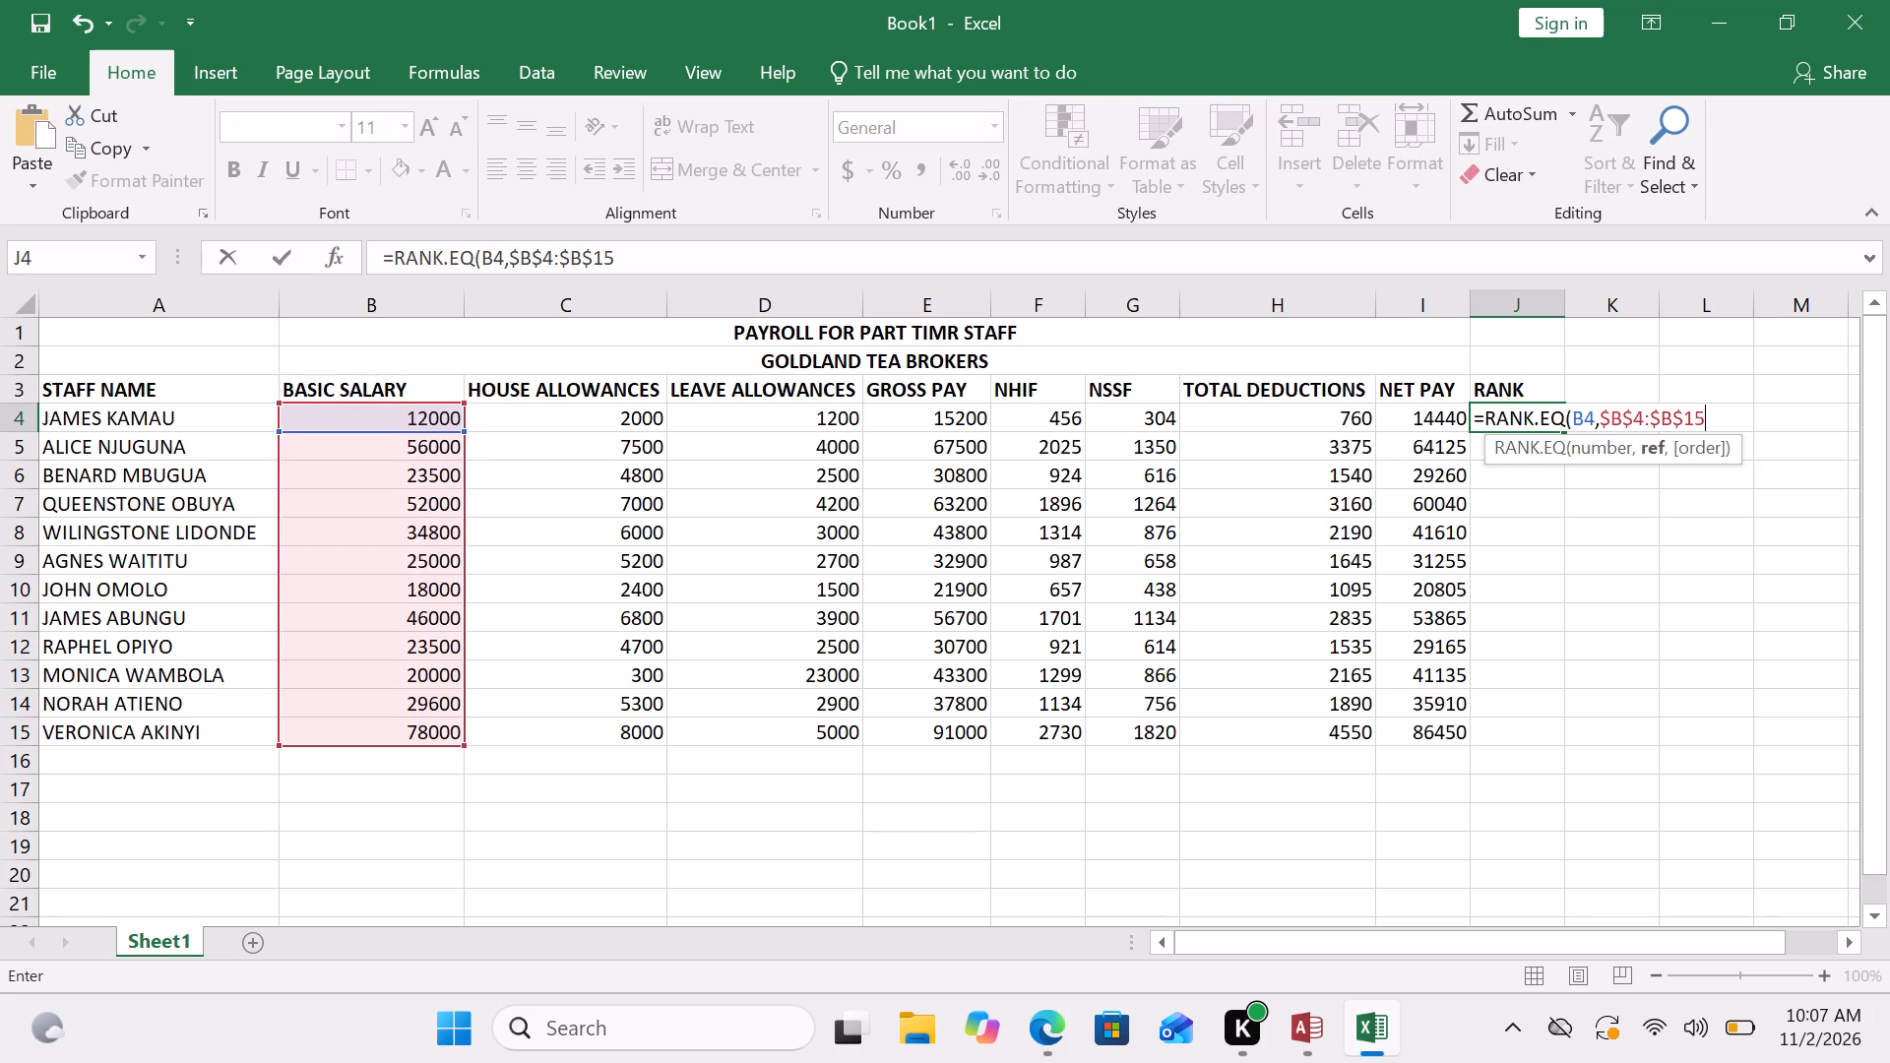
{"action": "key", "text": "comma"}
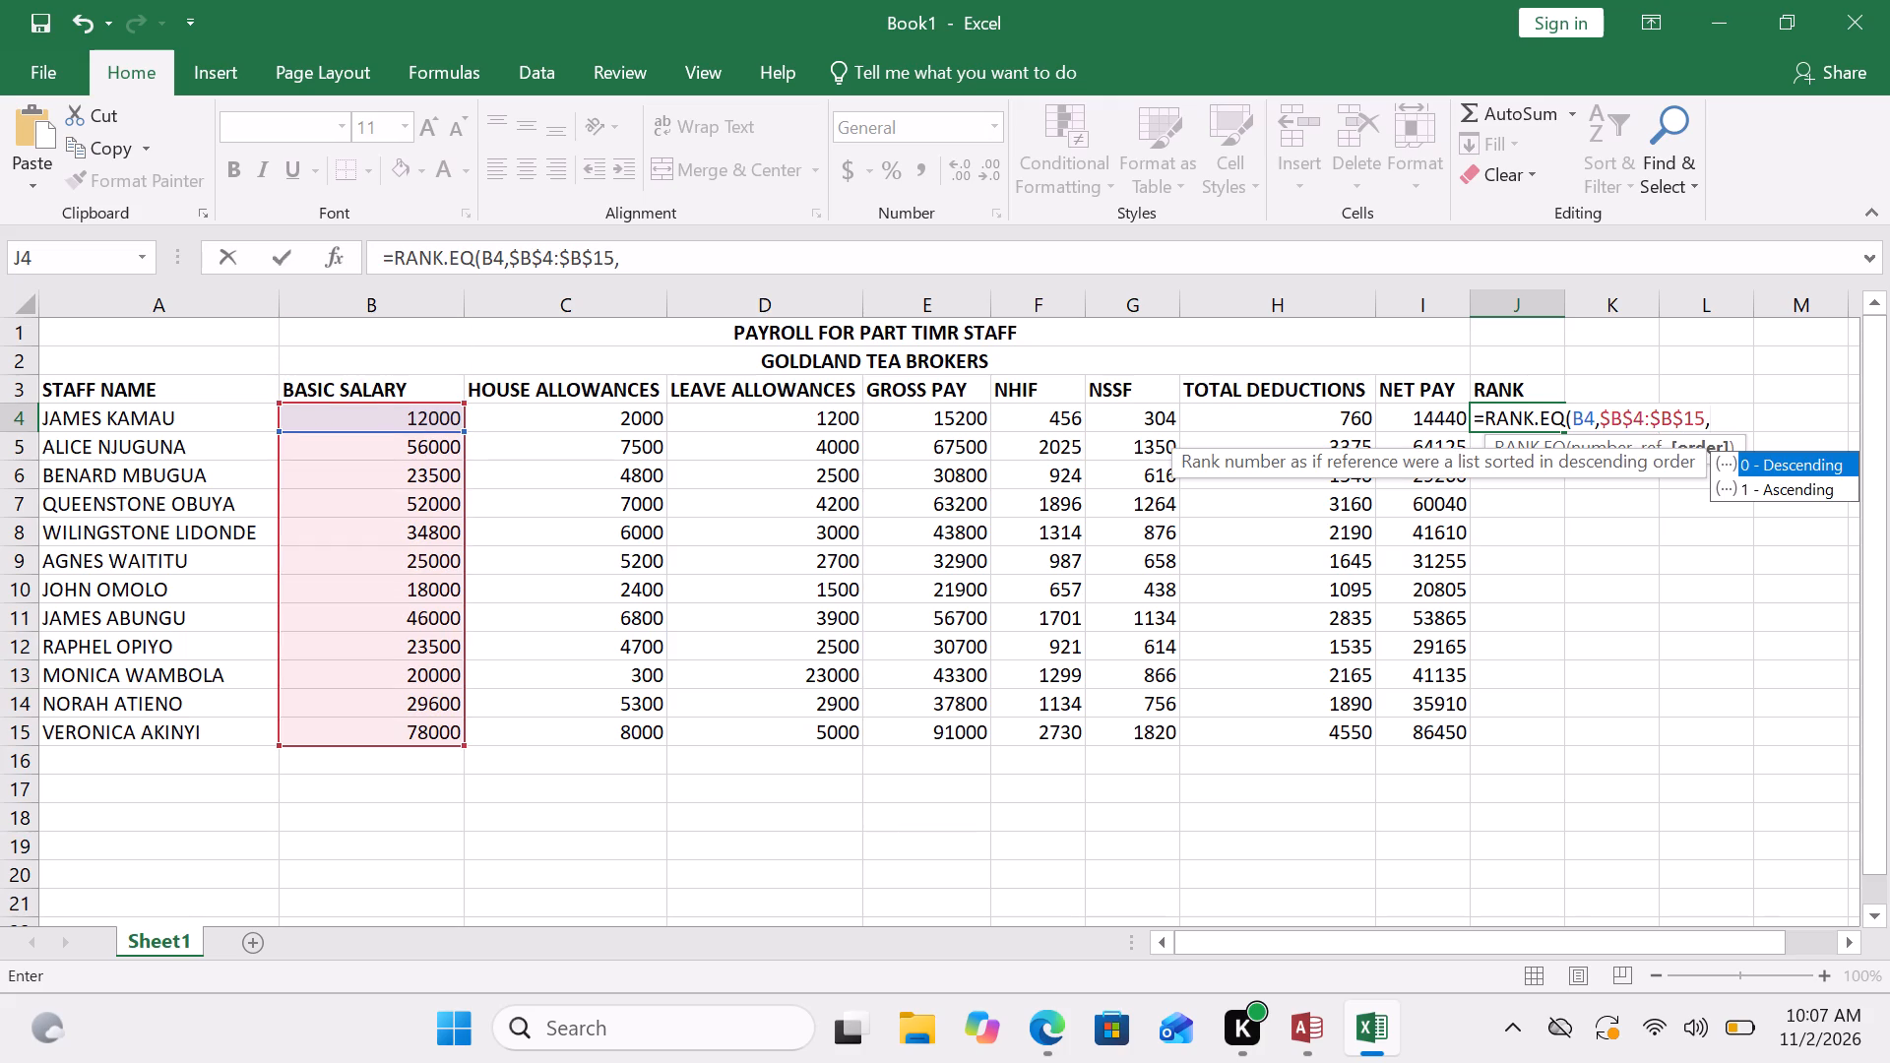
{"action": "key", "text": "0"}
{"action": "key", "text": "shift+parenright"}
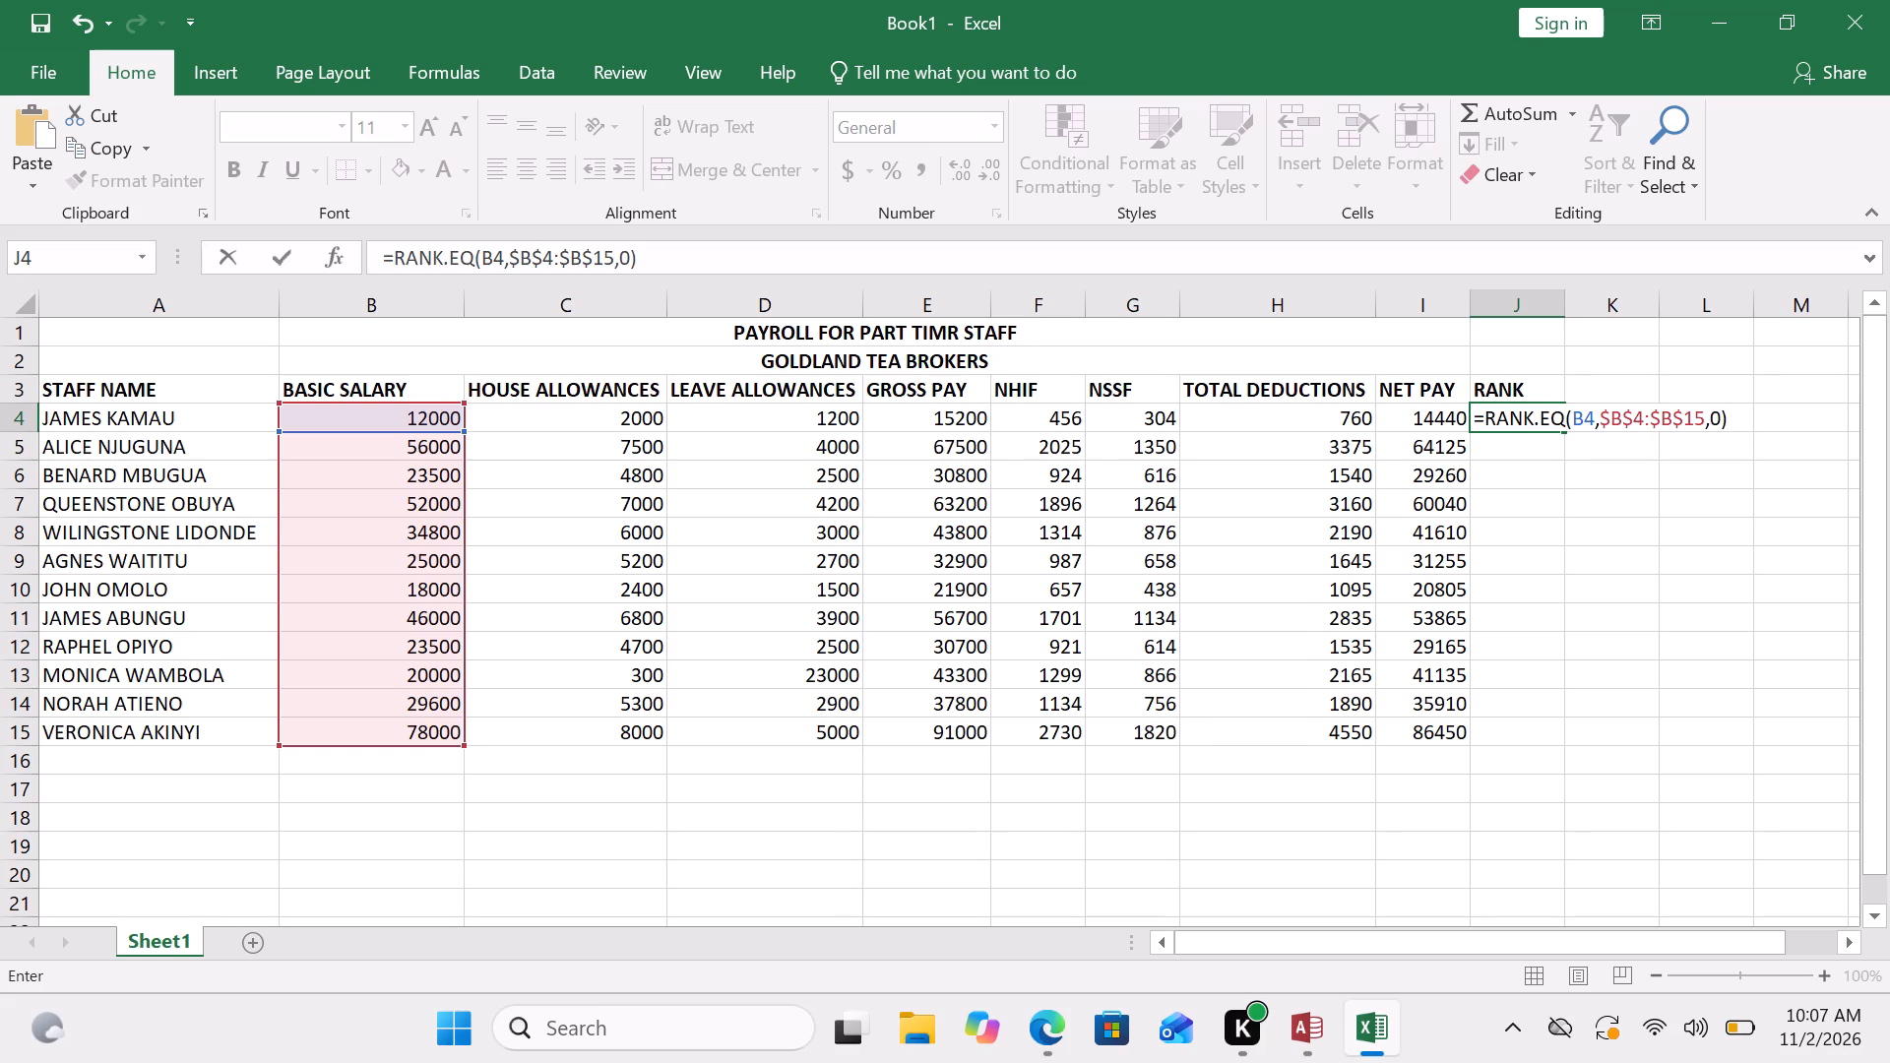
{"action": "key", "text": "Return"}
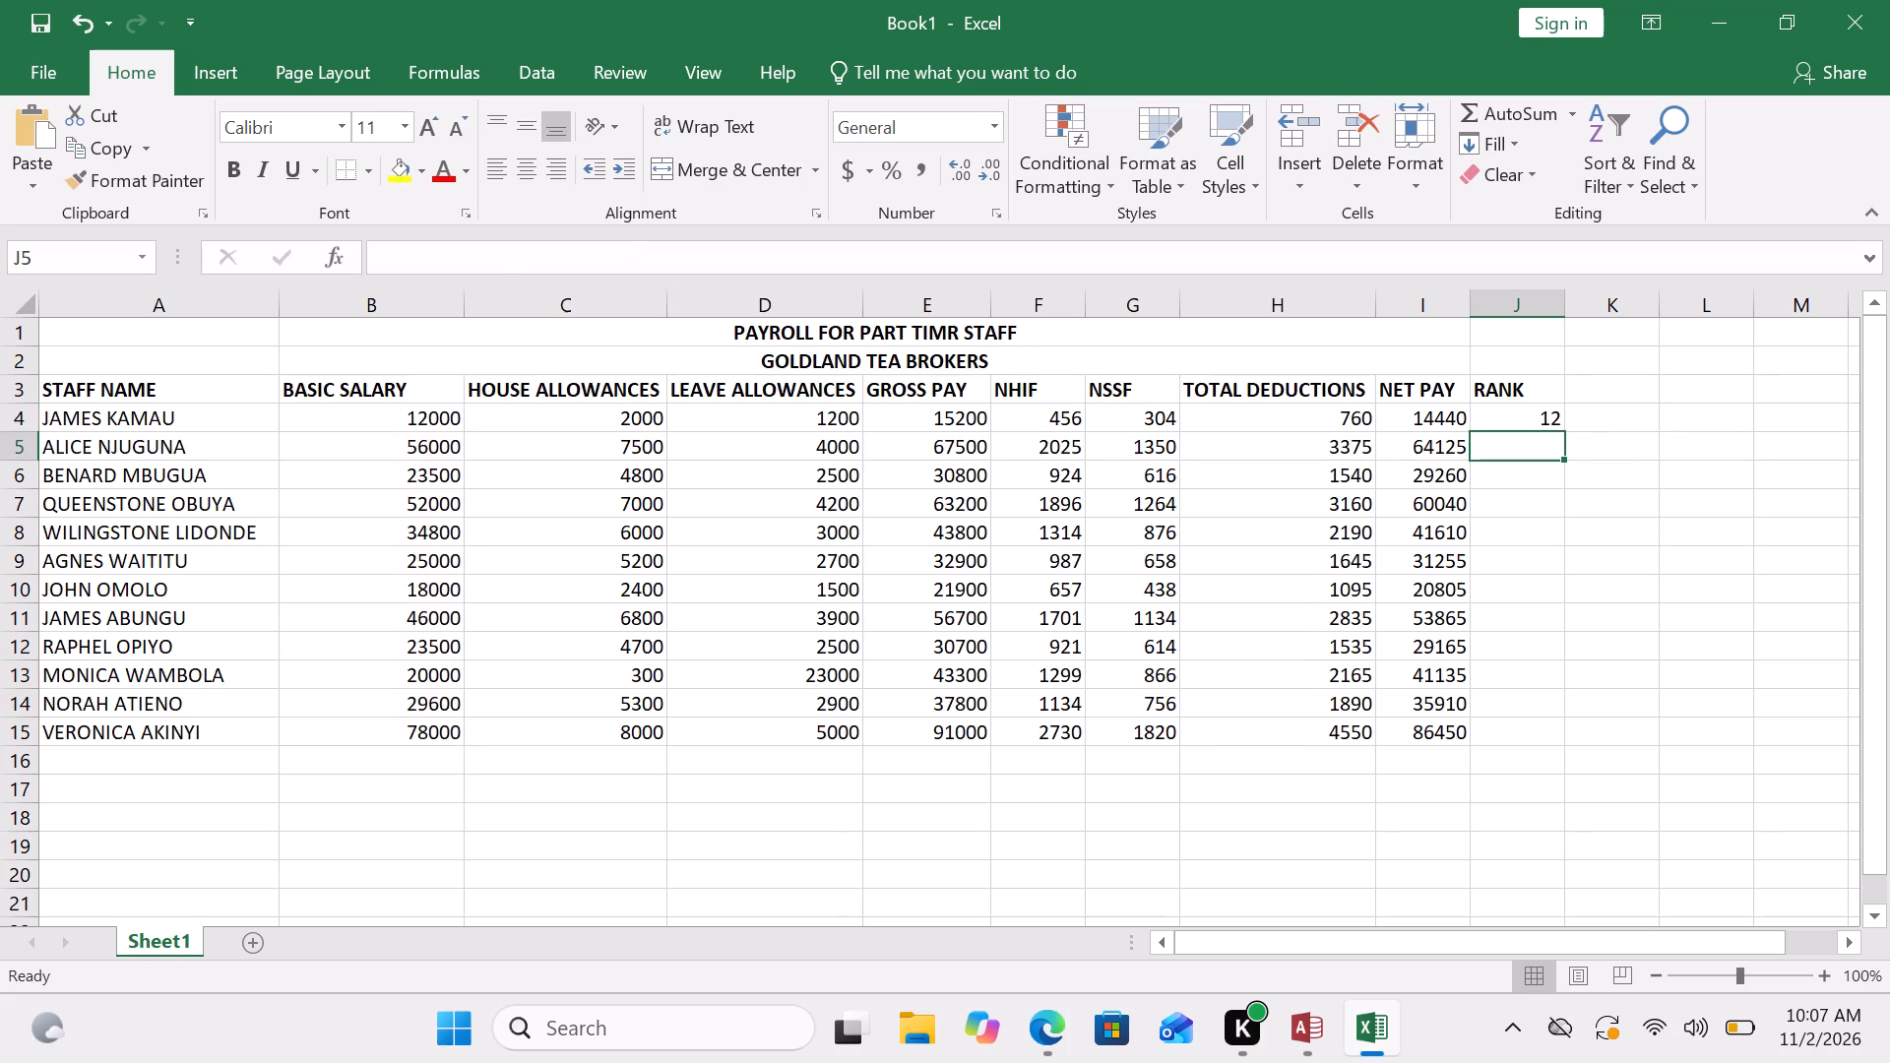
Fill the rank formula from J4 down through J15 for all the remaining staff rows and save the workbook.
{"action": "left_click", "coordinate": [1522, 415]}
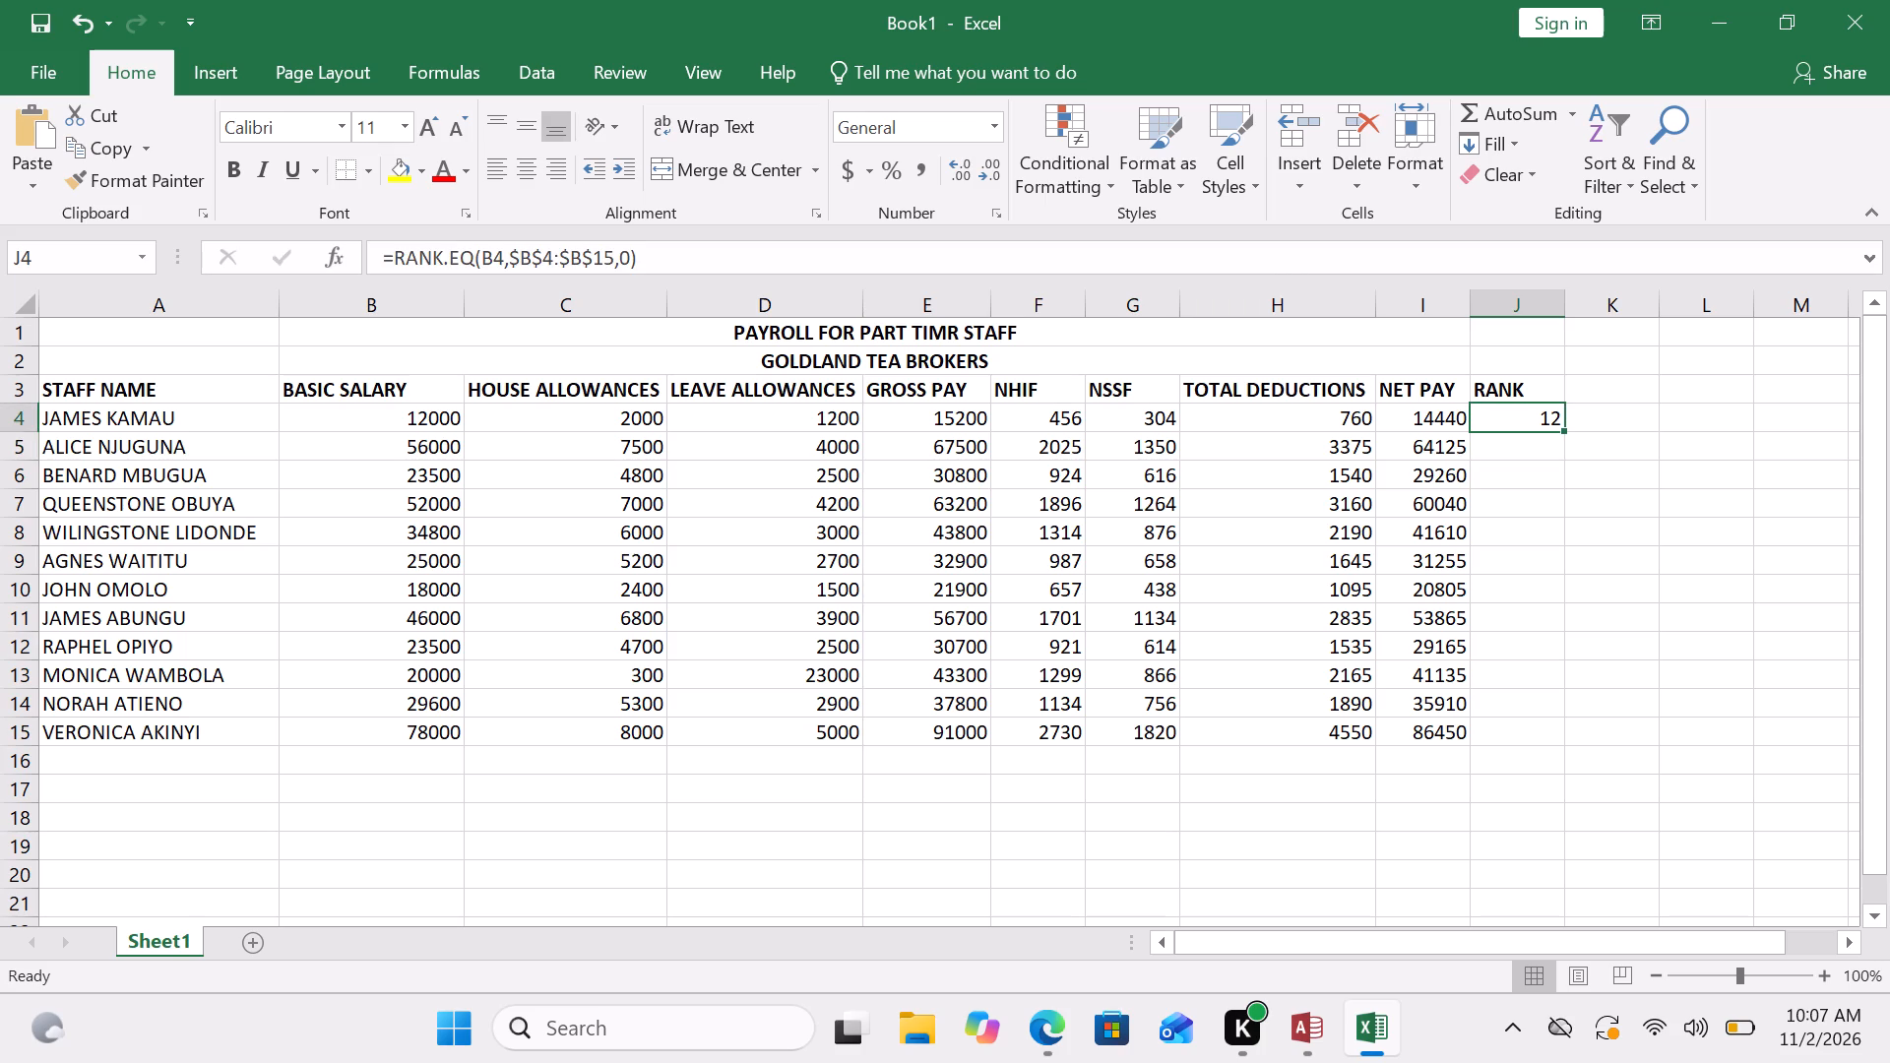
{"action": "left_click_drag", "start_coordinate": [1561, 430], "coordinate": [1563, 720]}
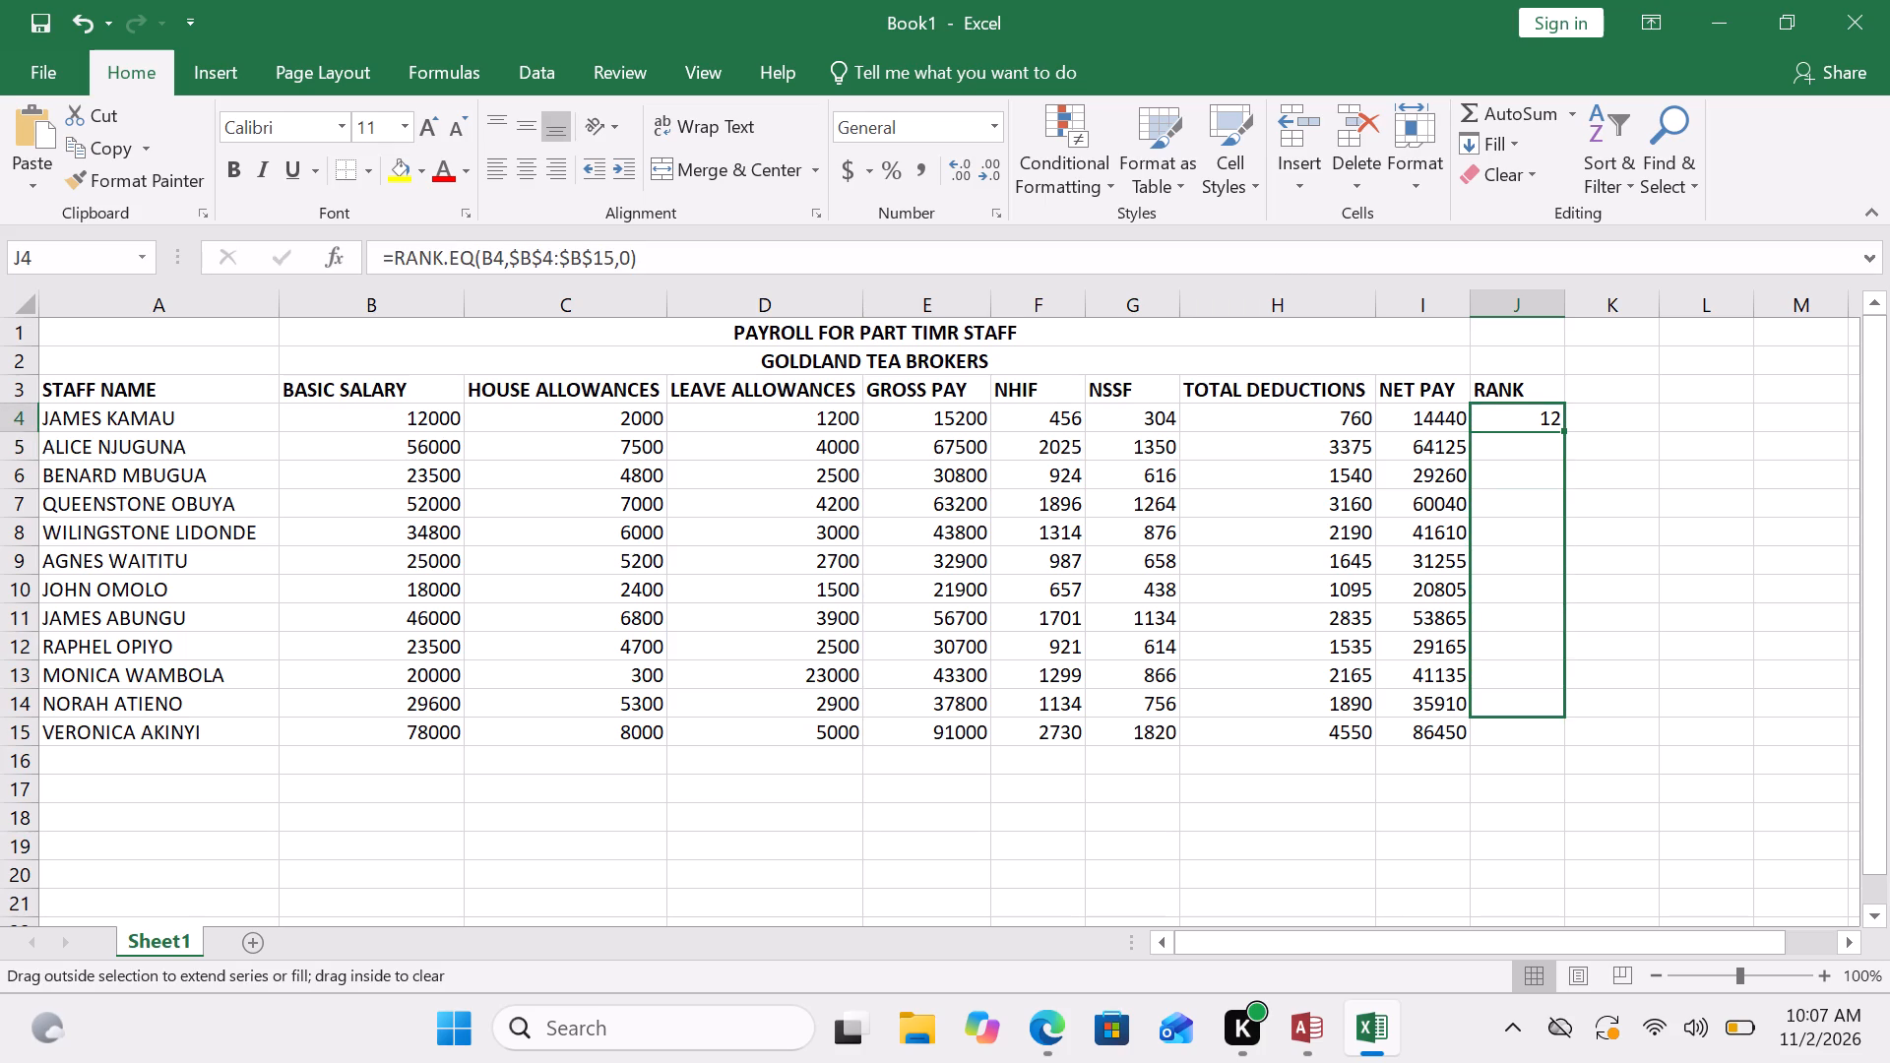
{"action": "left_click_drag", "start_coordinate": [1563, 720], "coordinate": [1563, 726]}
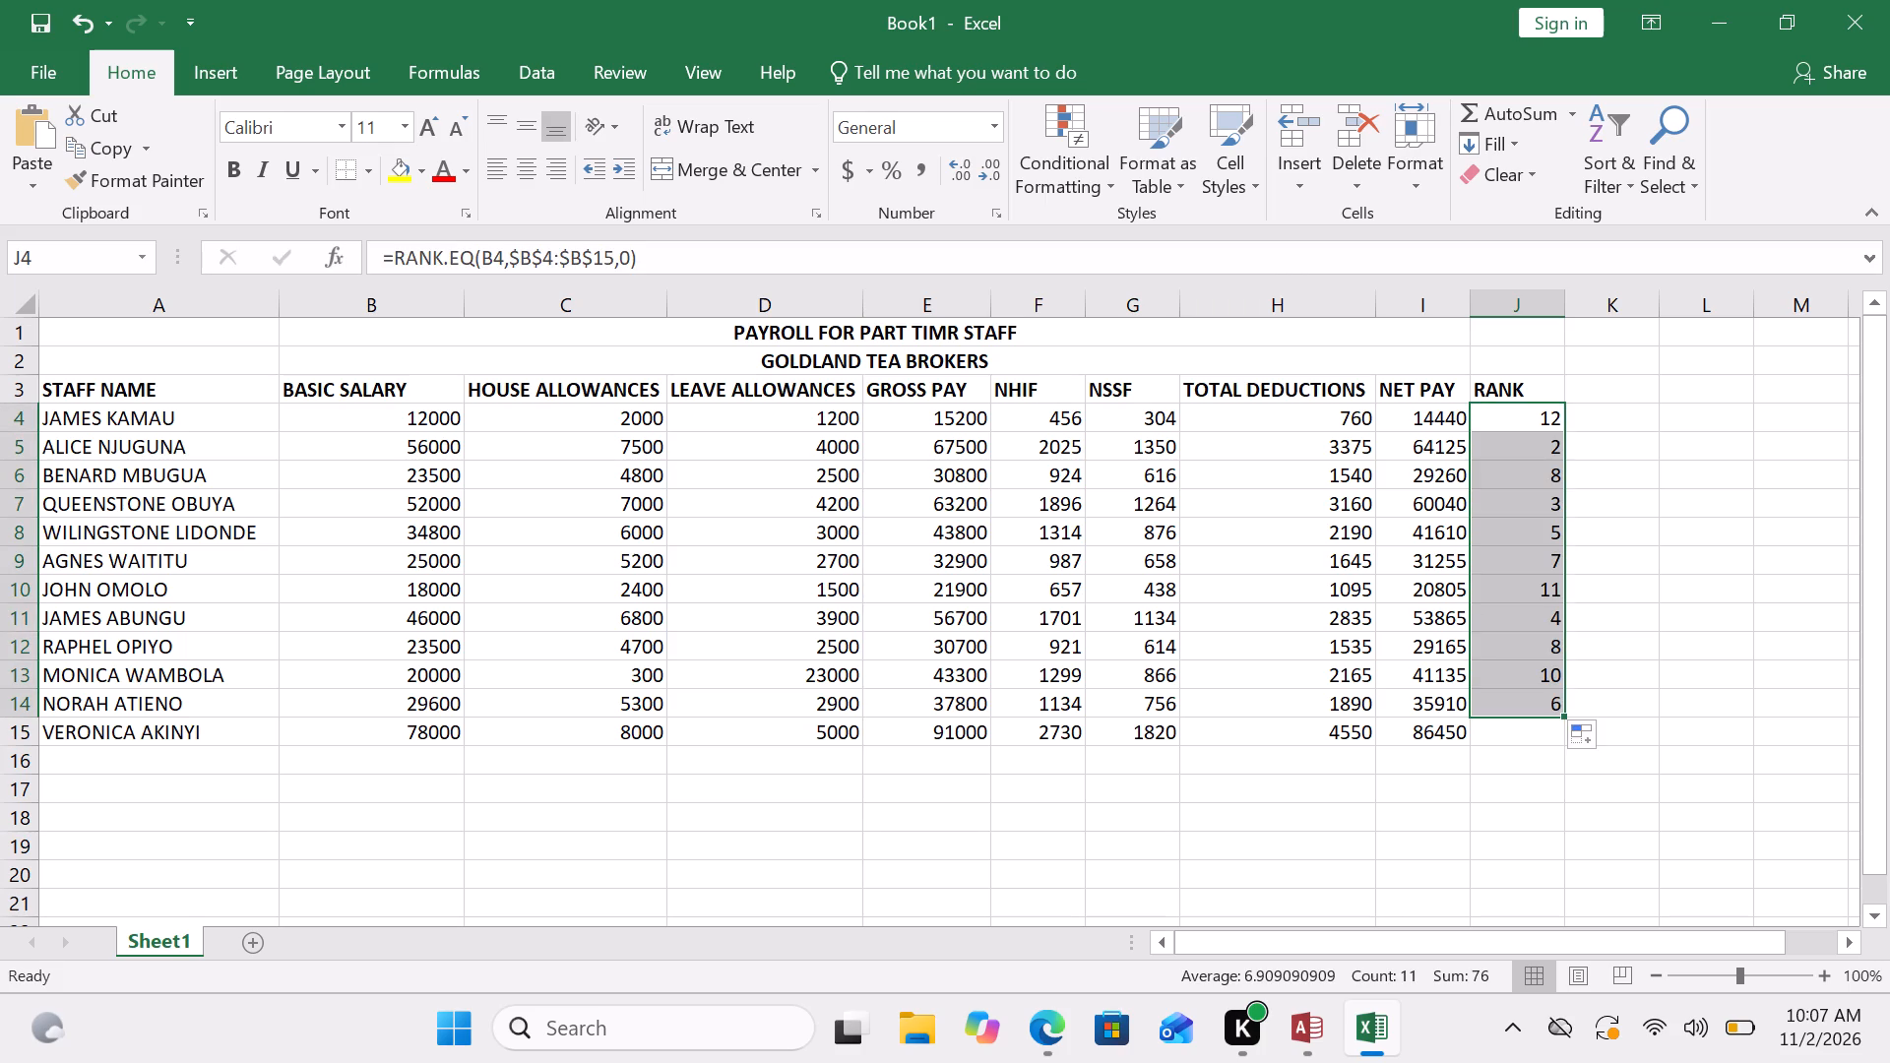
{"action": "left_click_drag", "start_coordinate": [1563, 717], "coordinate": [1556, 734]}
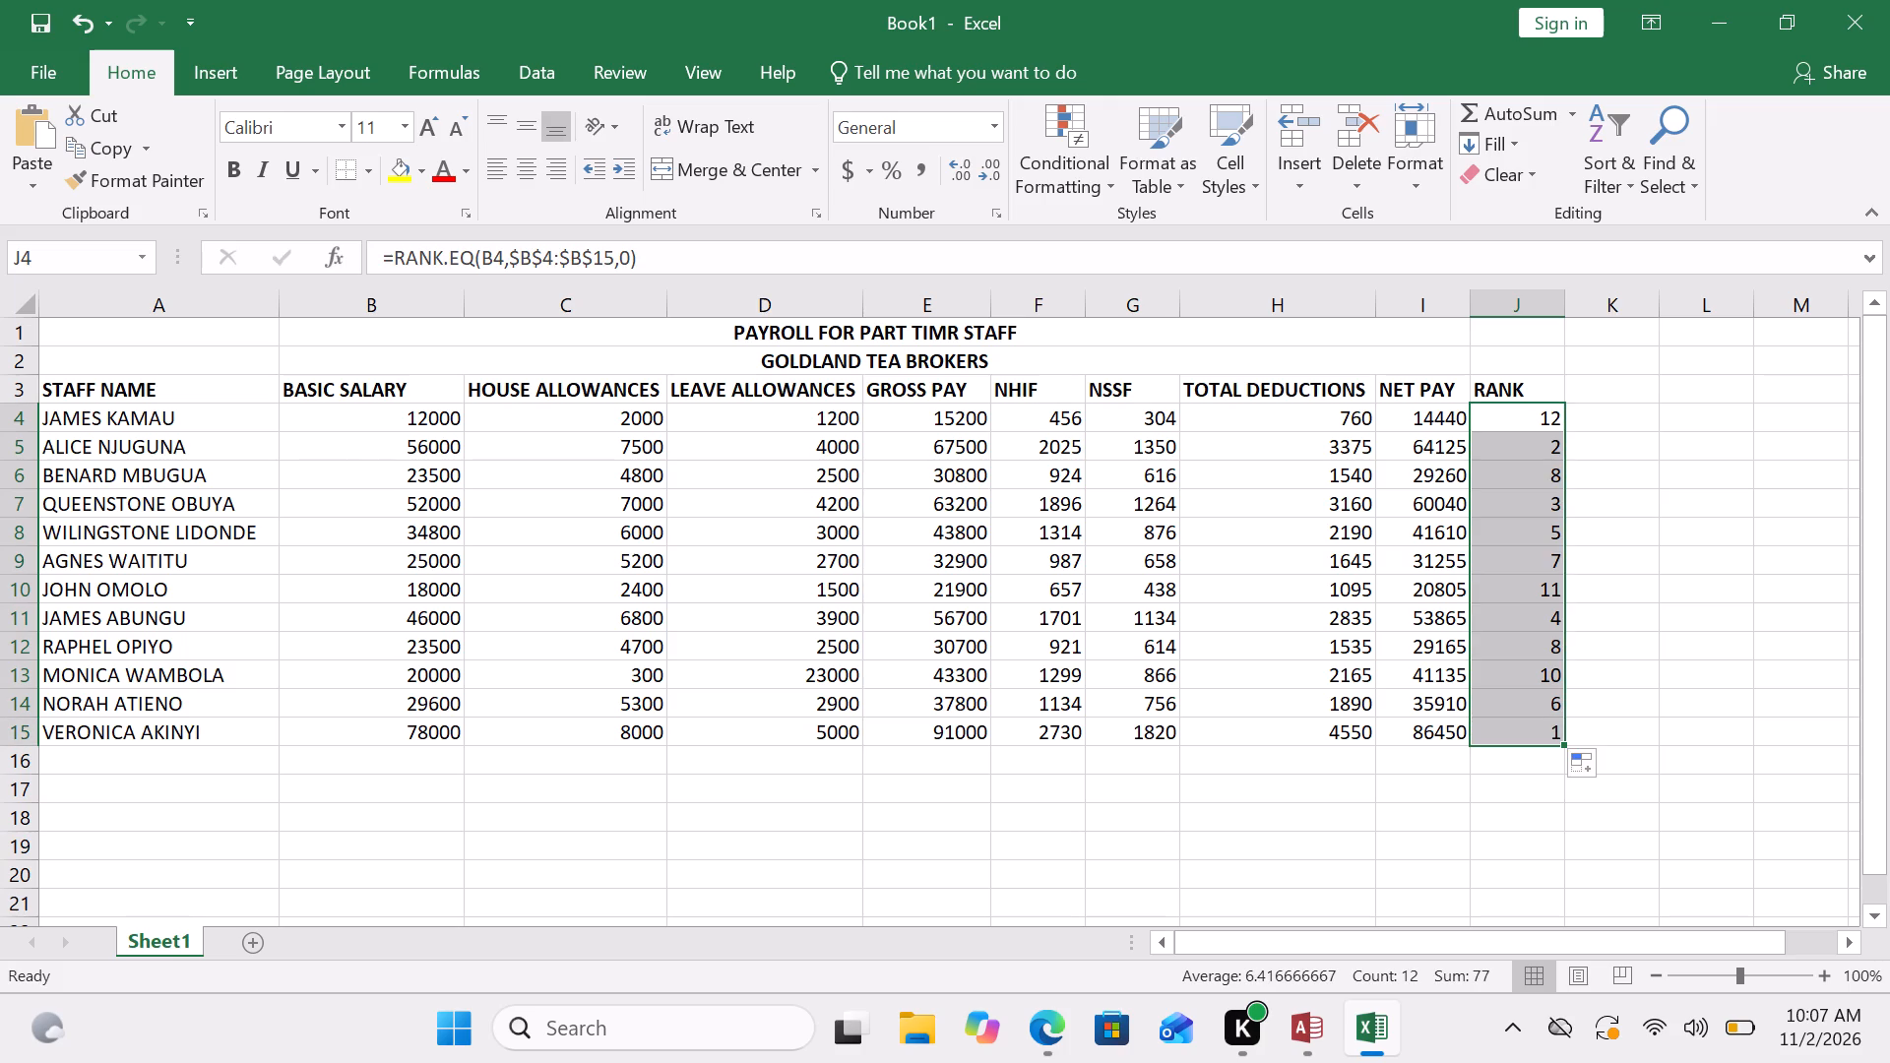
{"action": "key", "text": "ctrl+s"}
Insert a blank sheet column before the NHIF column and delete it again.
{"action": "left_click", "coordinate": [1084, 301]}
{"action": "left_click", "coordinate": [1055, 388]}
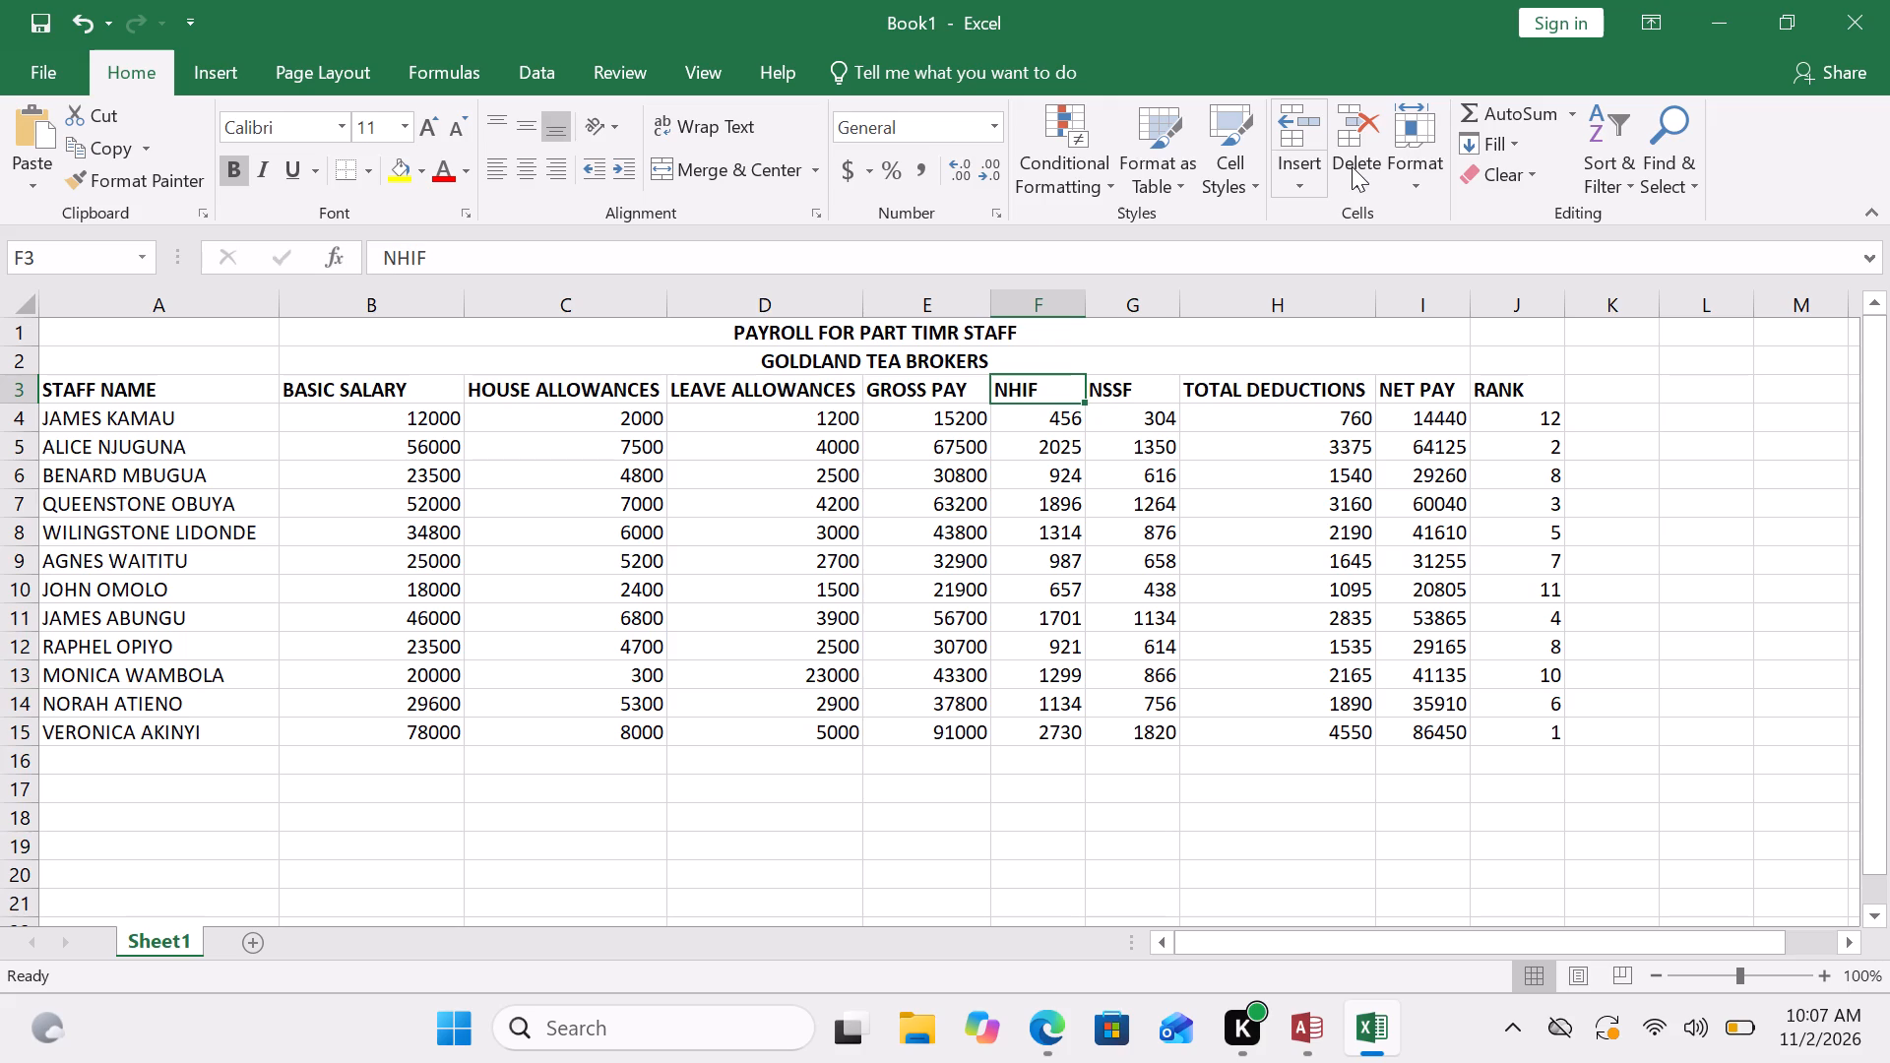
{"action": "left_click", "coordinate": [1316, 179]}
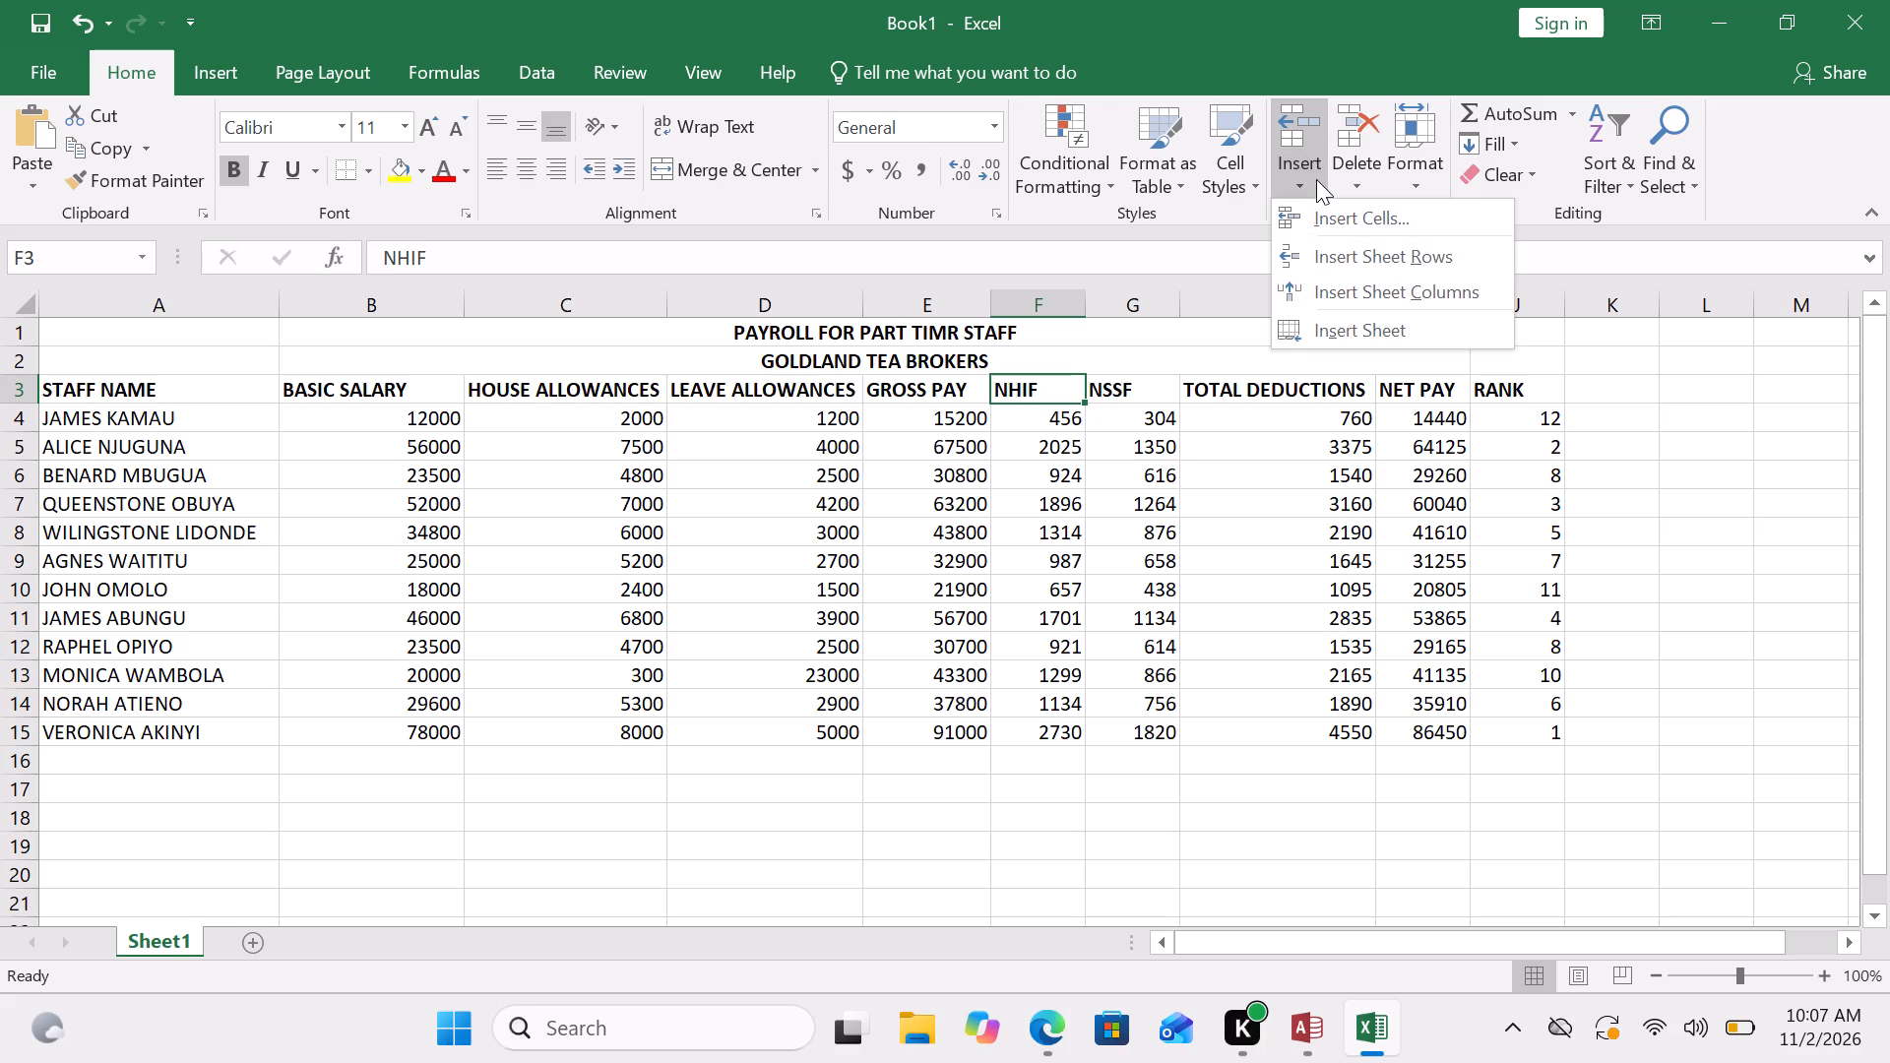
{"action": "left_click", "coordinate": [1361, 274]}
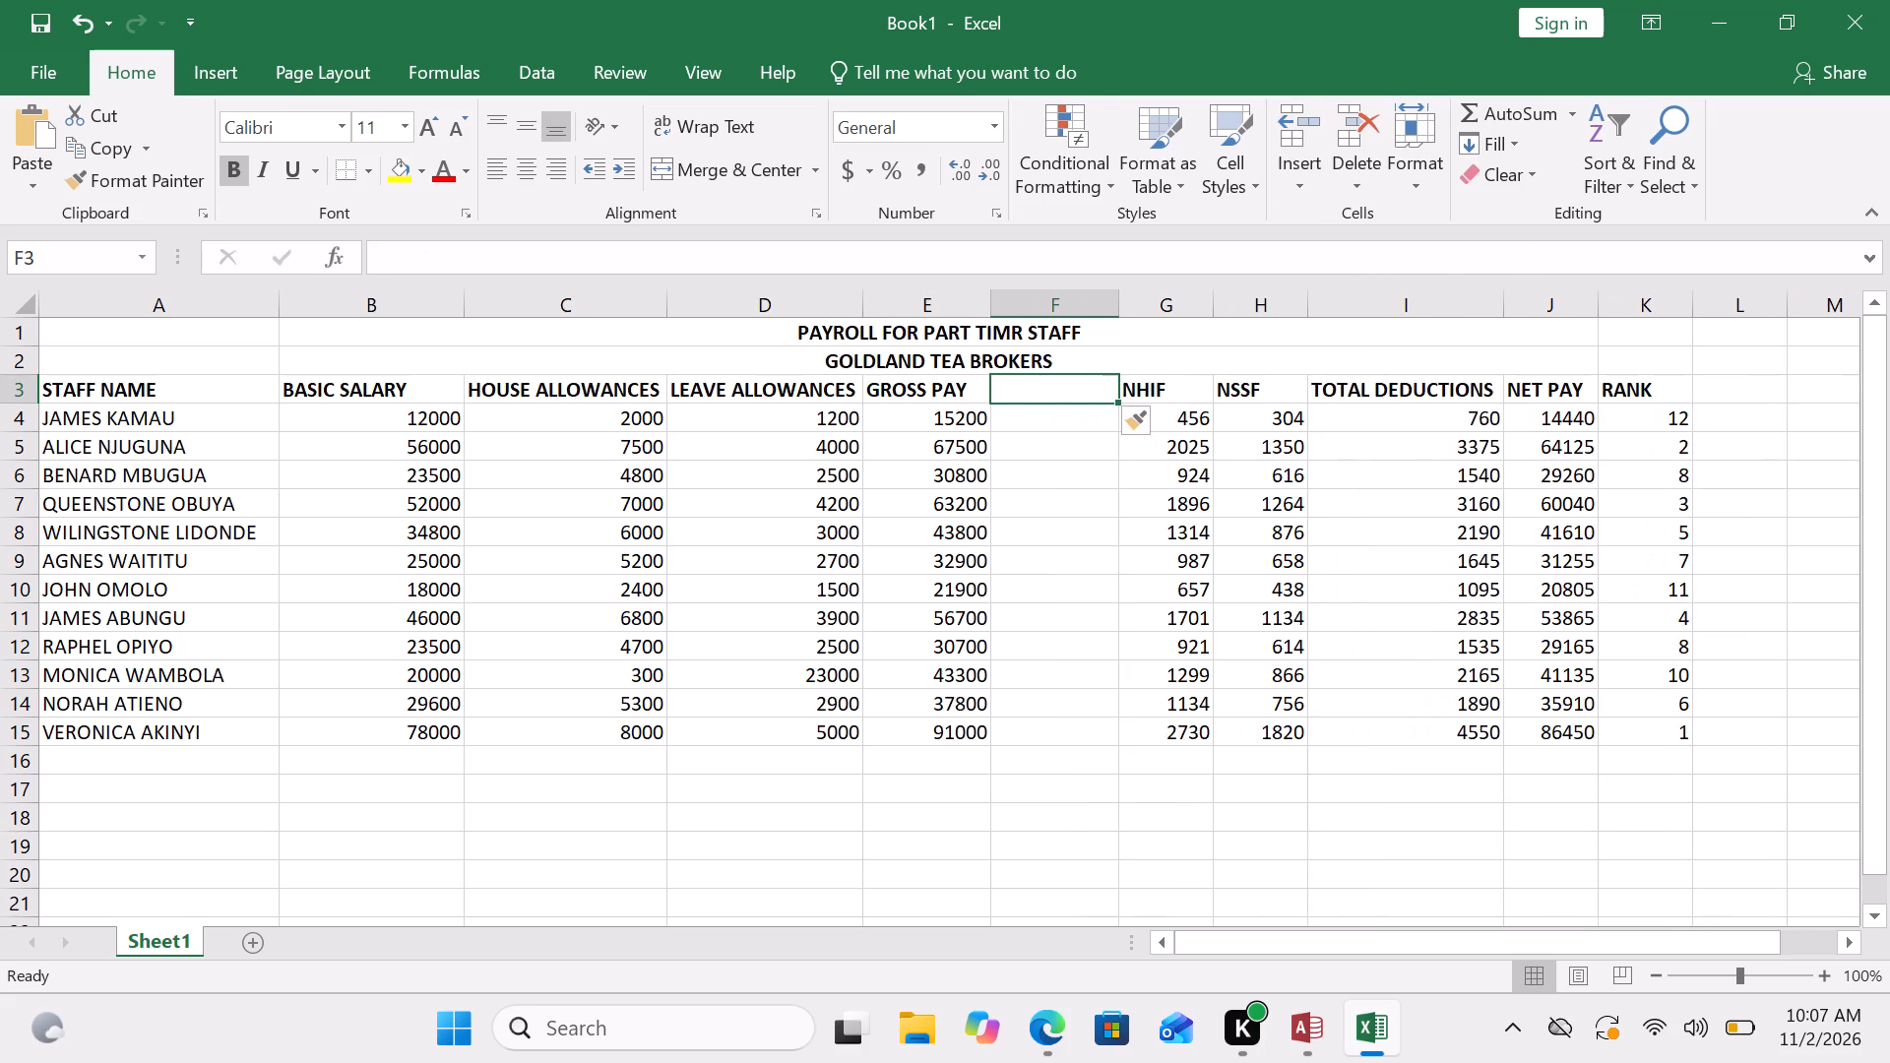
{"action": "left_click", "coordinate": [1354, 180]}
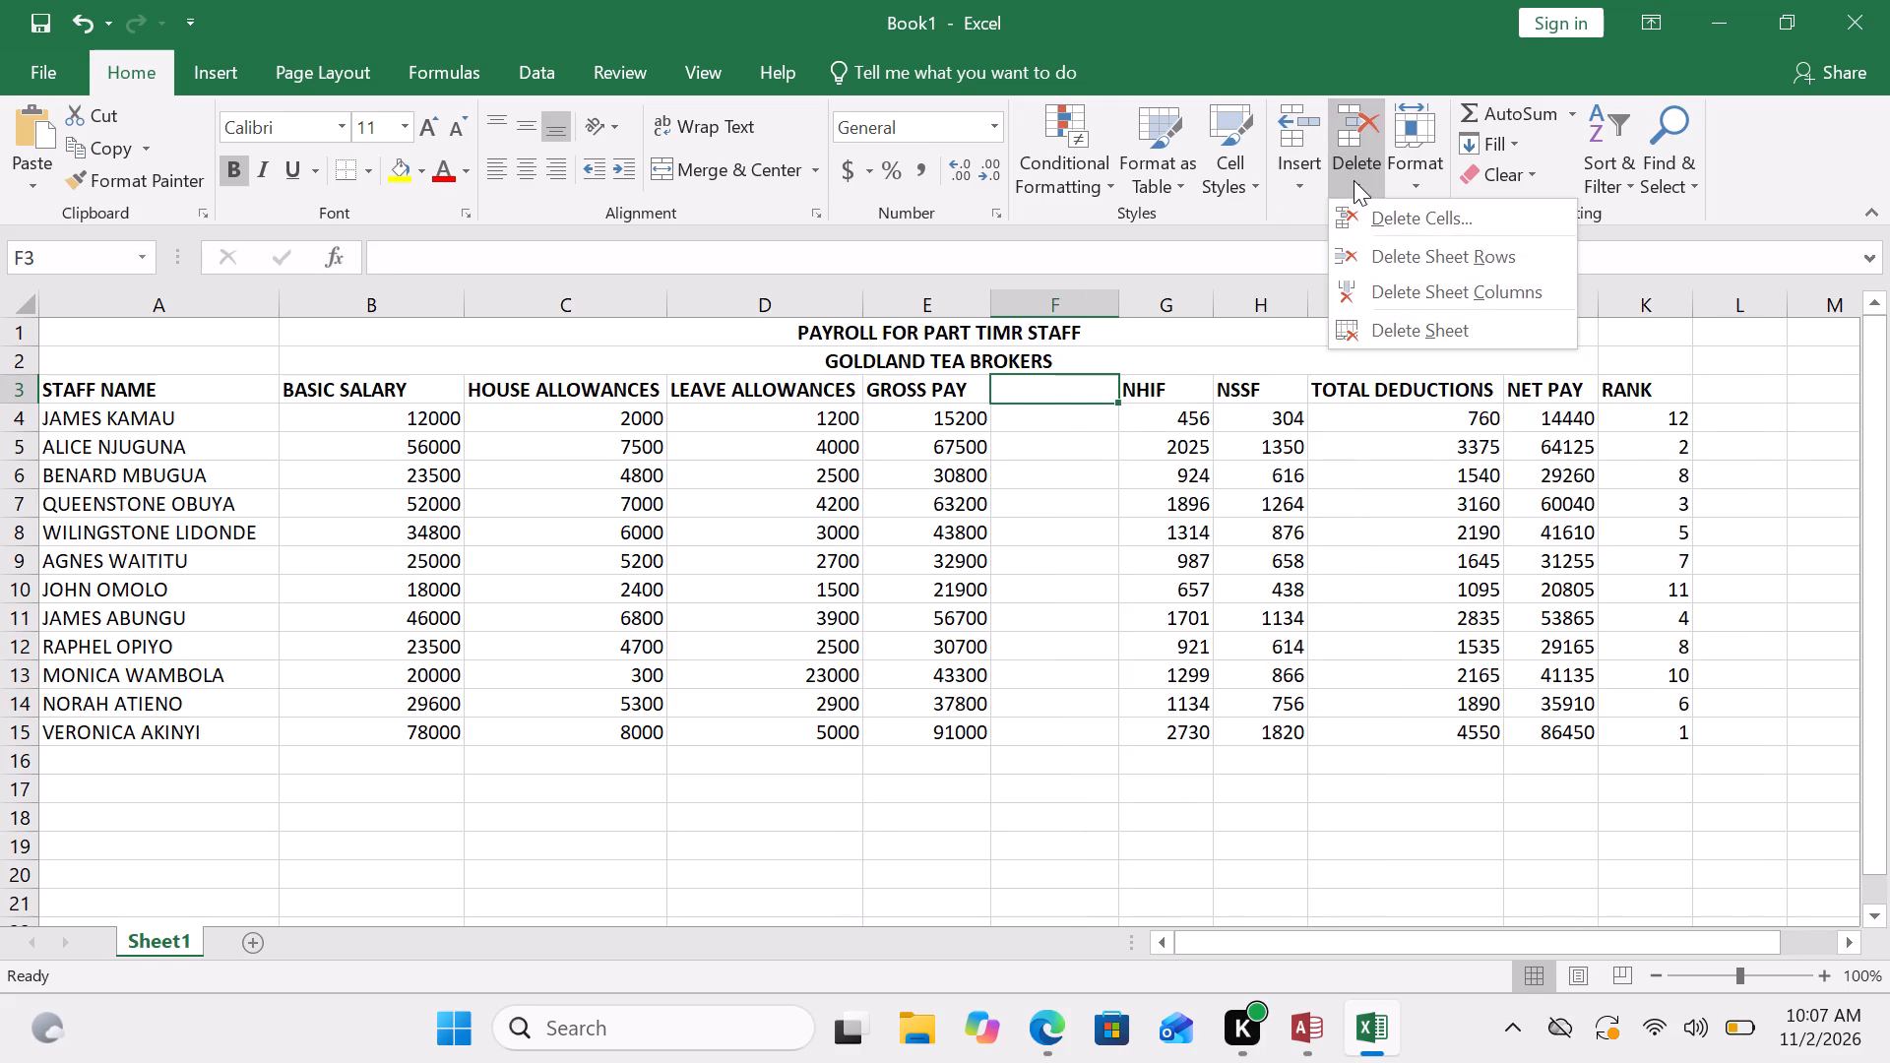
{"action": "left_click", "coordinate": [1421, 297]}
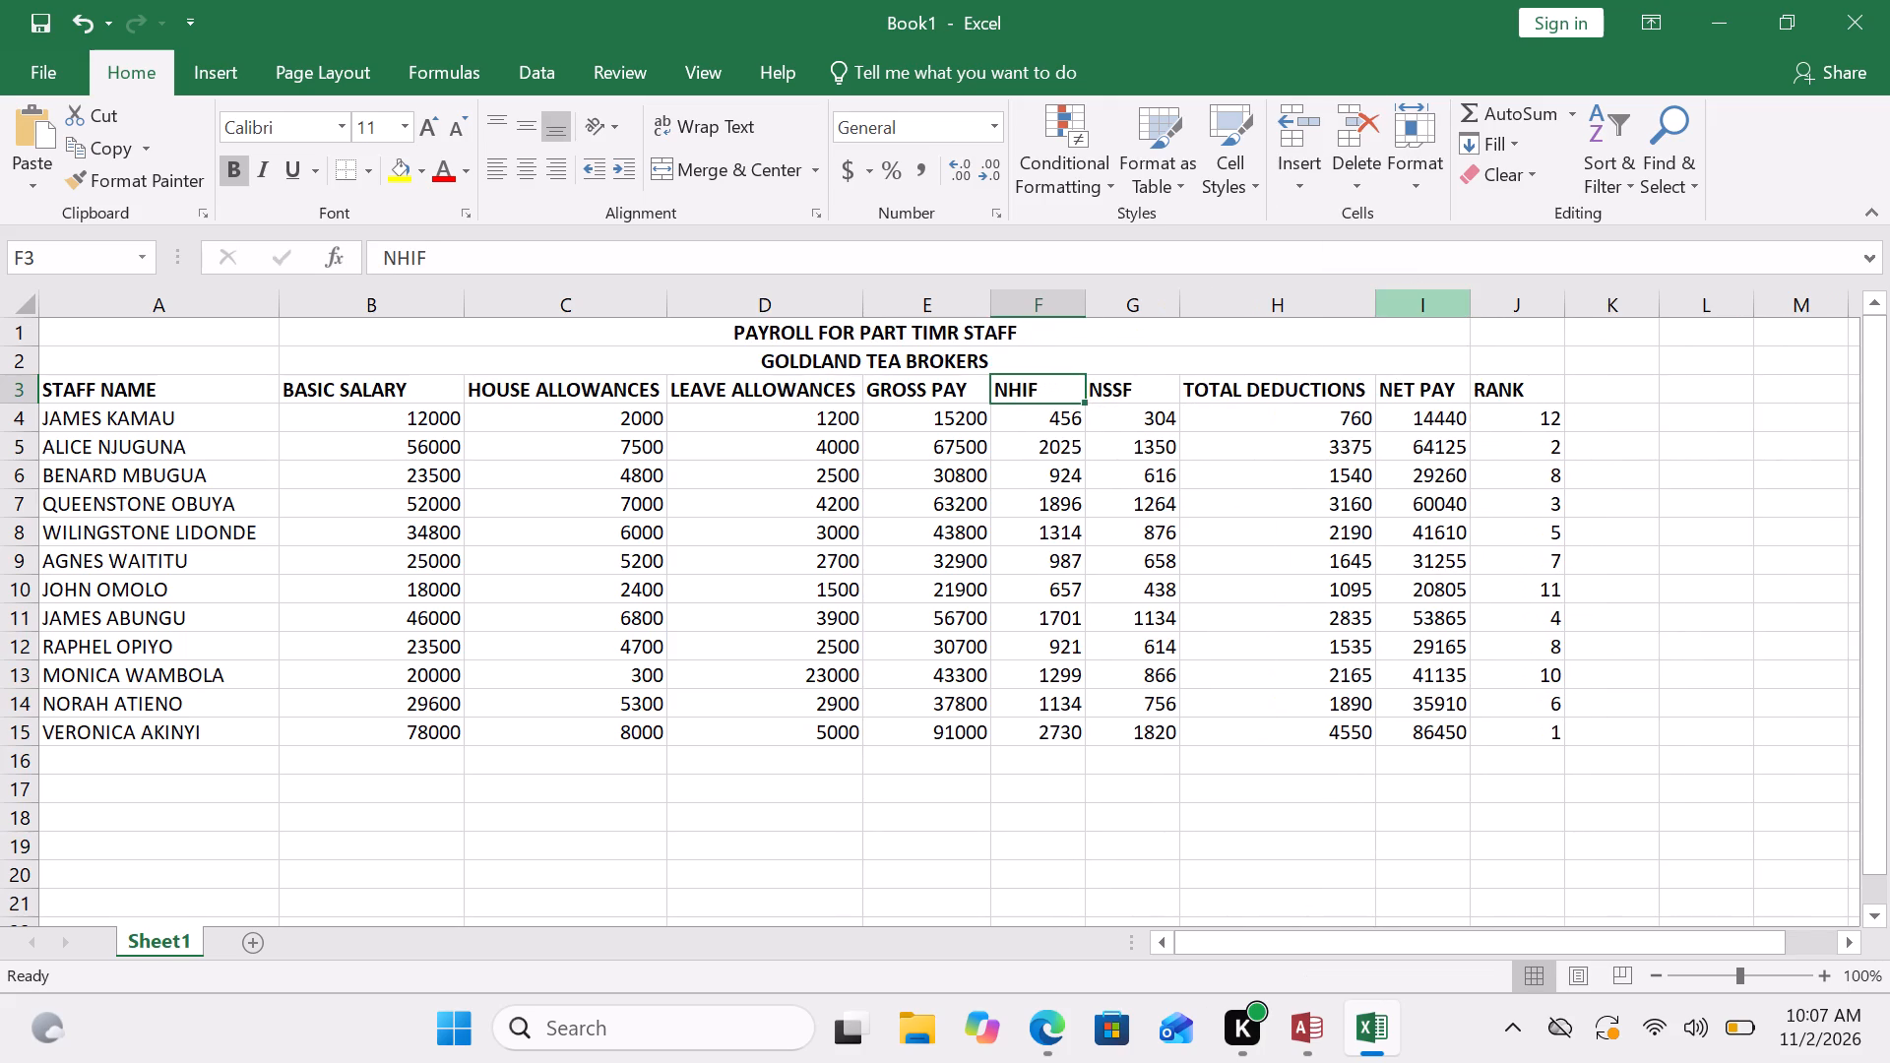
Insert a sheet column between NHIF and NSSF, enter the heading TAX in G3 and save the workbook.
{"action": "left_click", "coordinate": [1154, 390]}
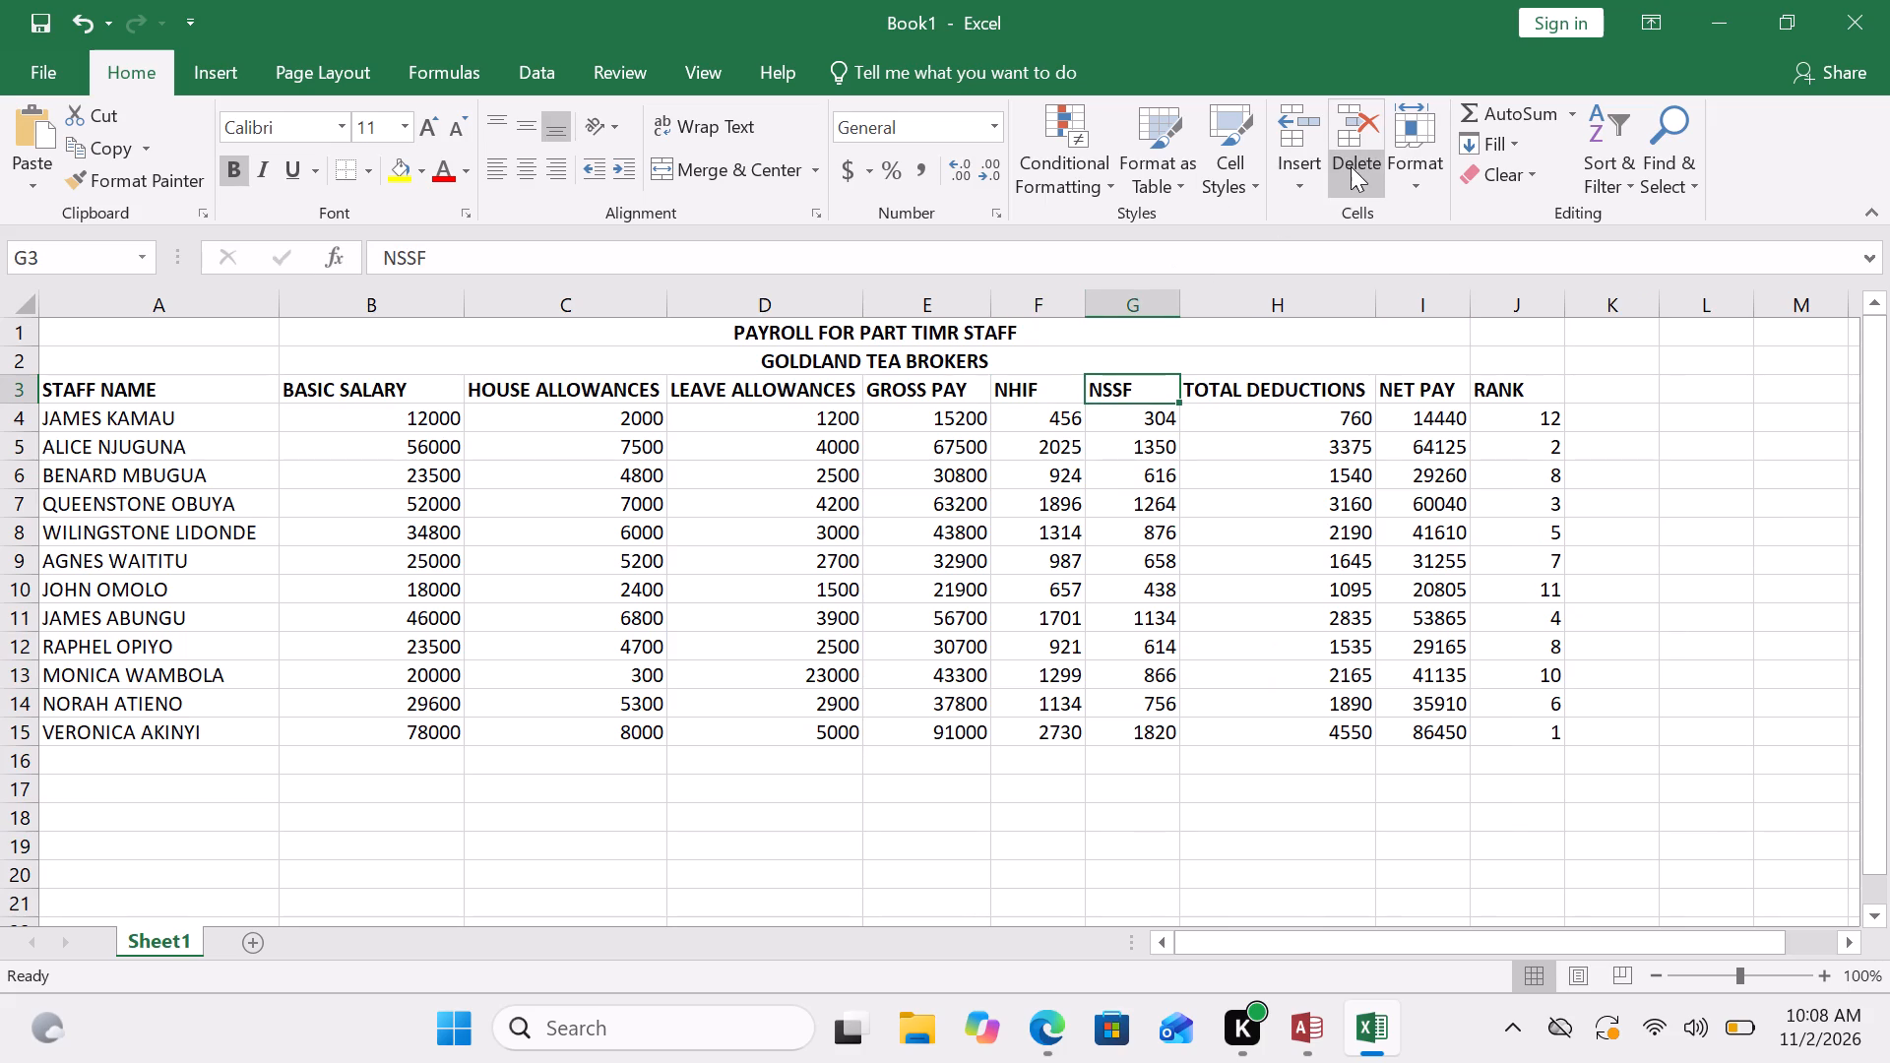
{"action": "left_click", "coordinate": [1291, 177]}
{"action": "left_click", "coordinate": [1376, 289]}
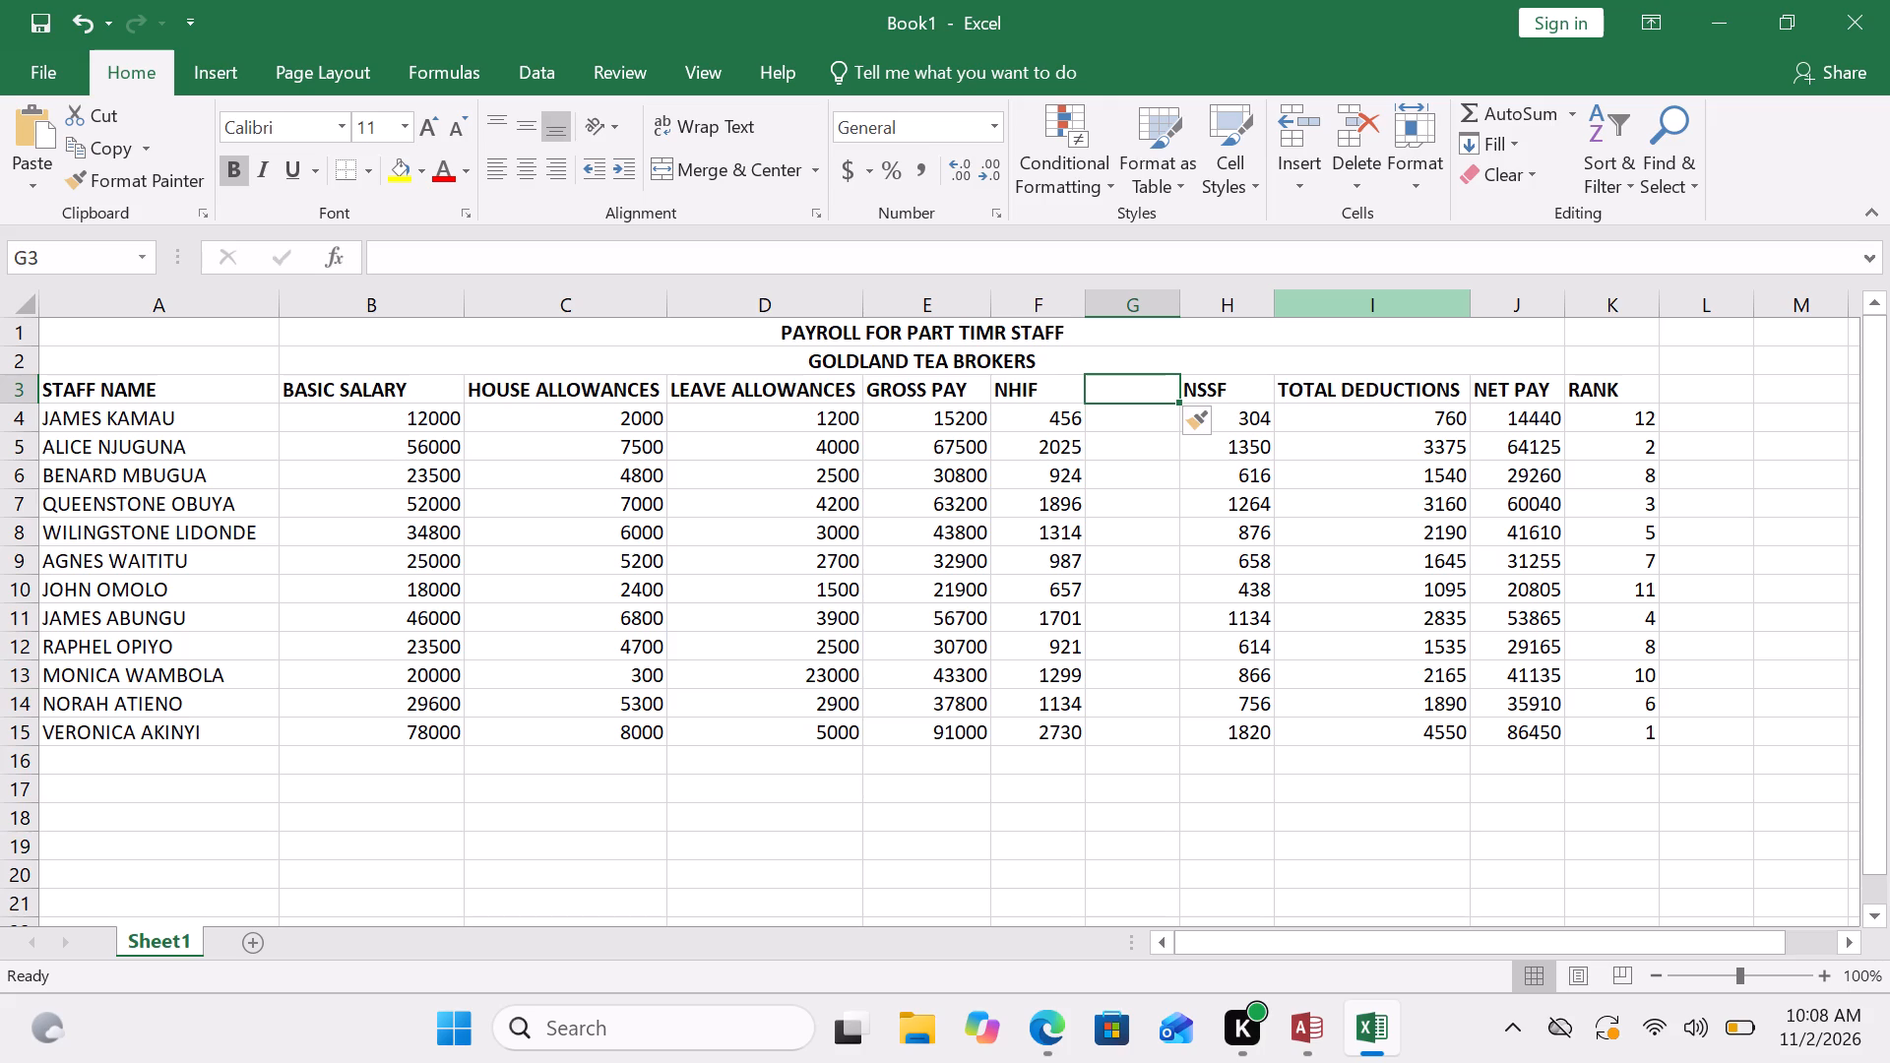
{"action": "key", "text": "t"}
{"action": "key", "text": "a"}
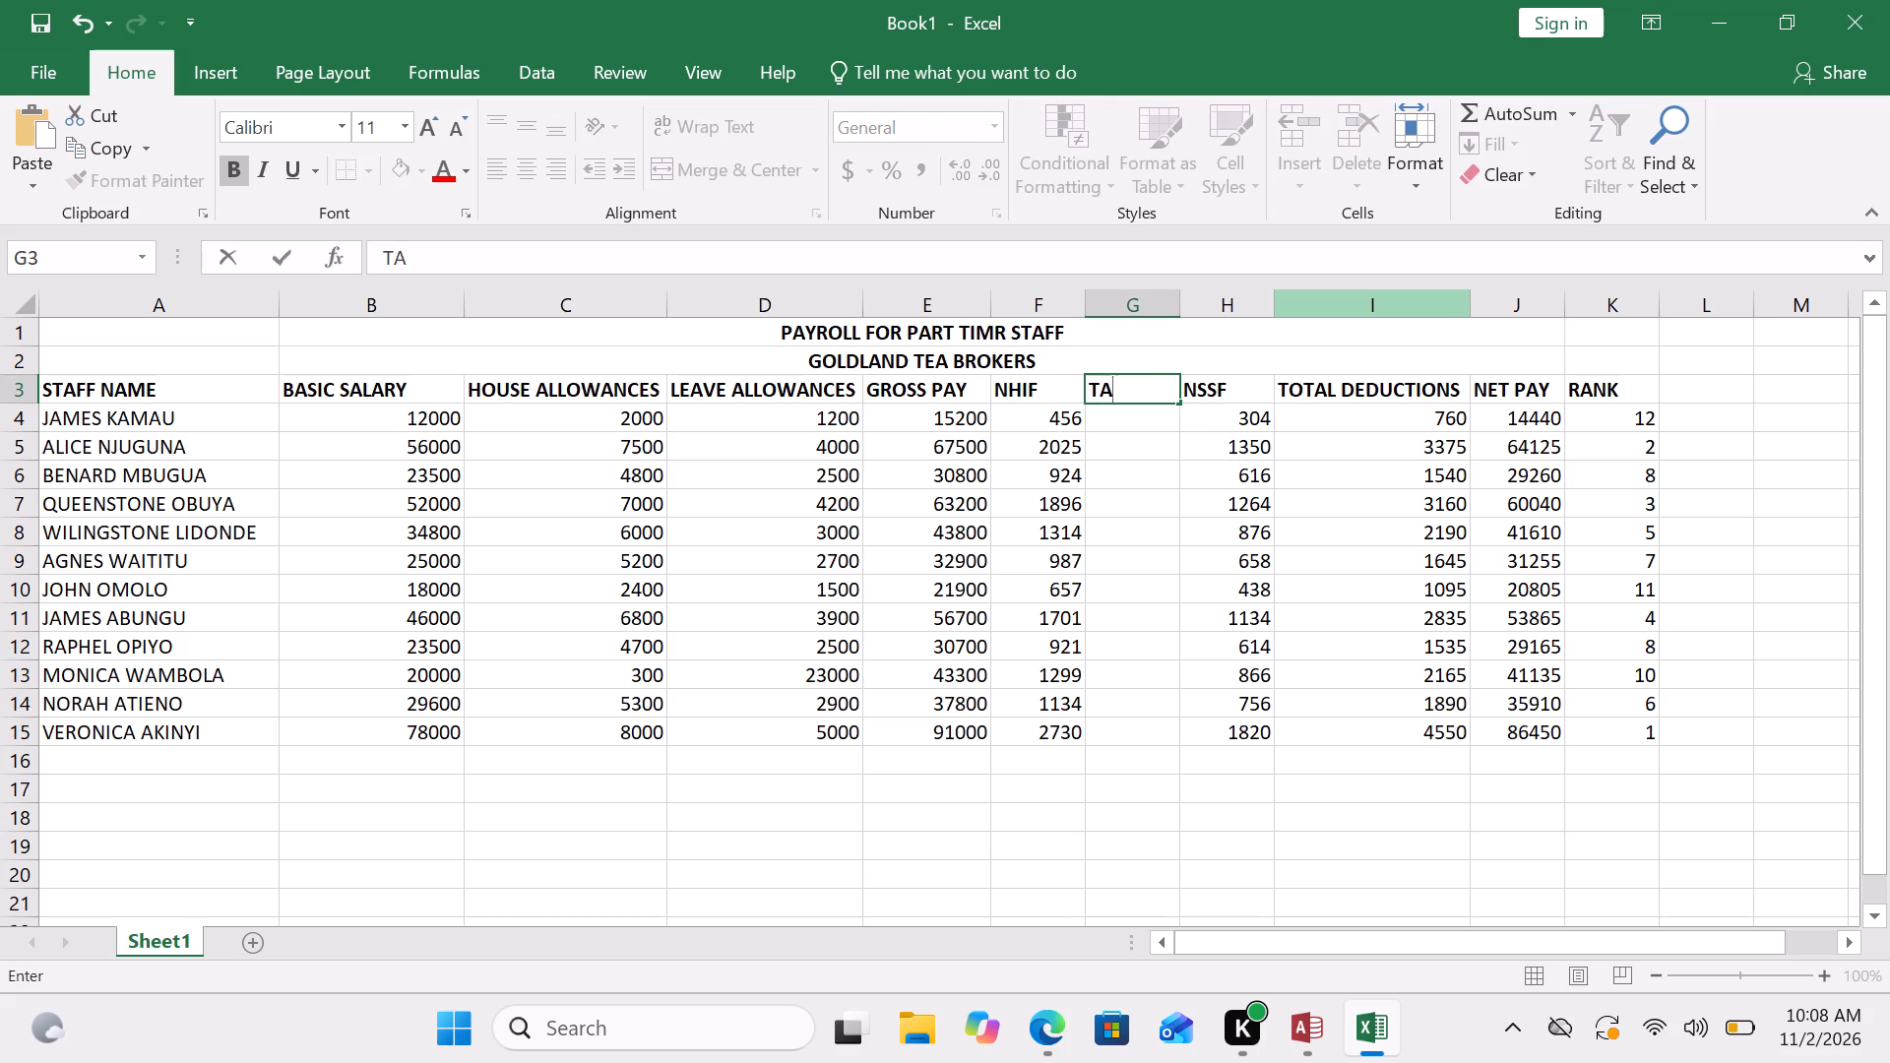
{"action": "key", "text": "x"}
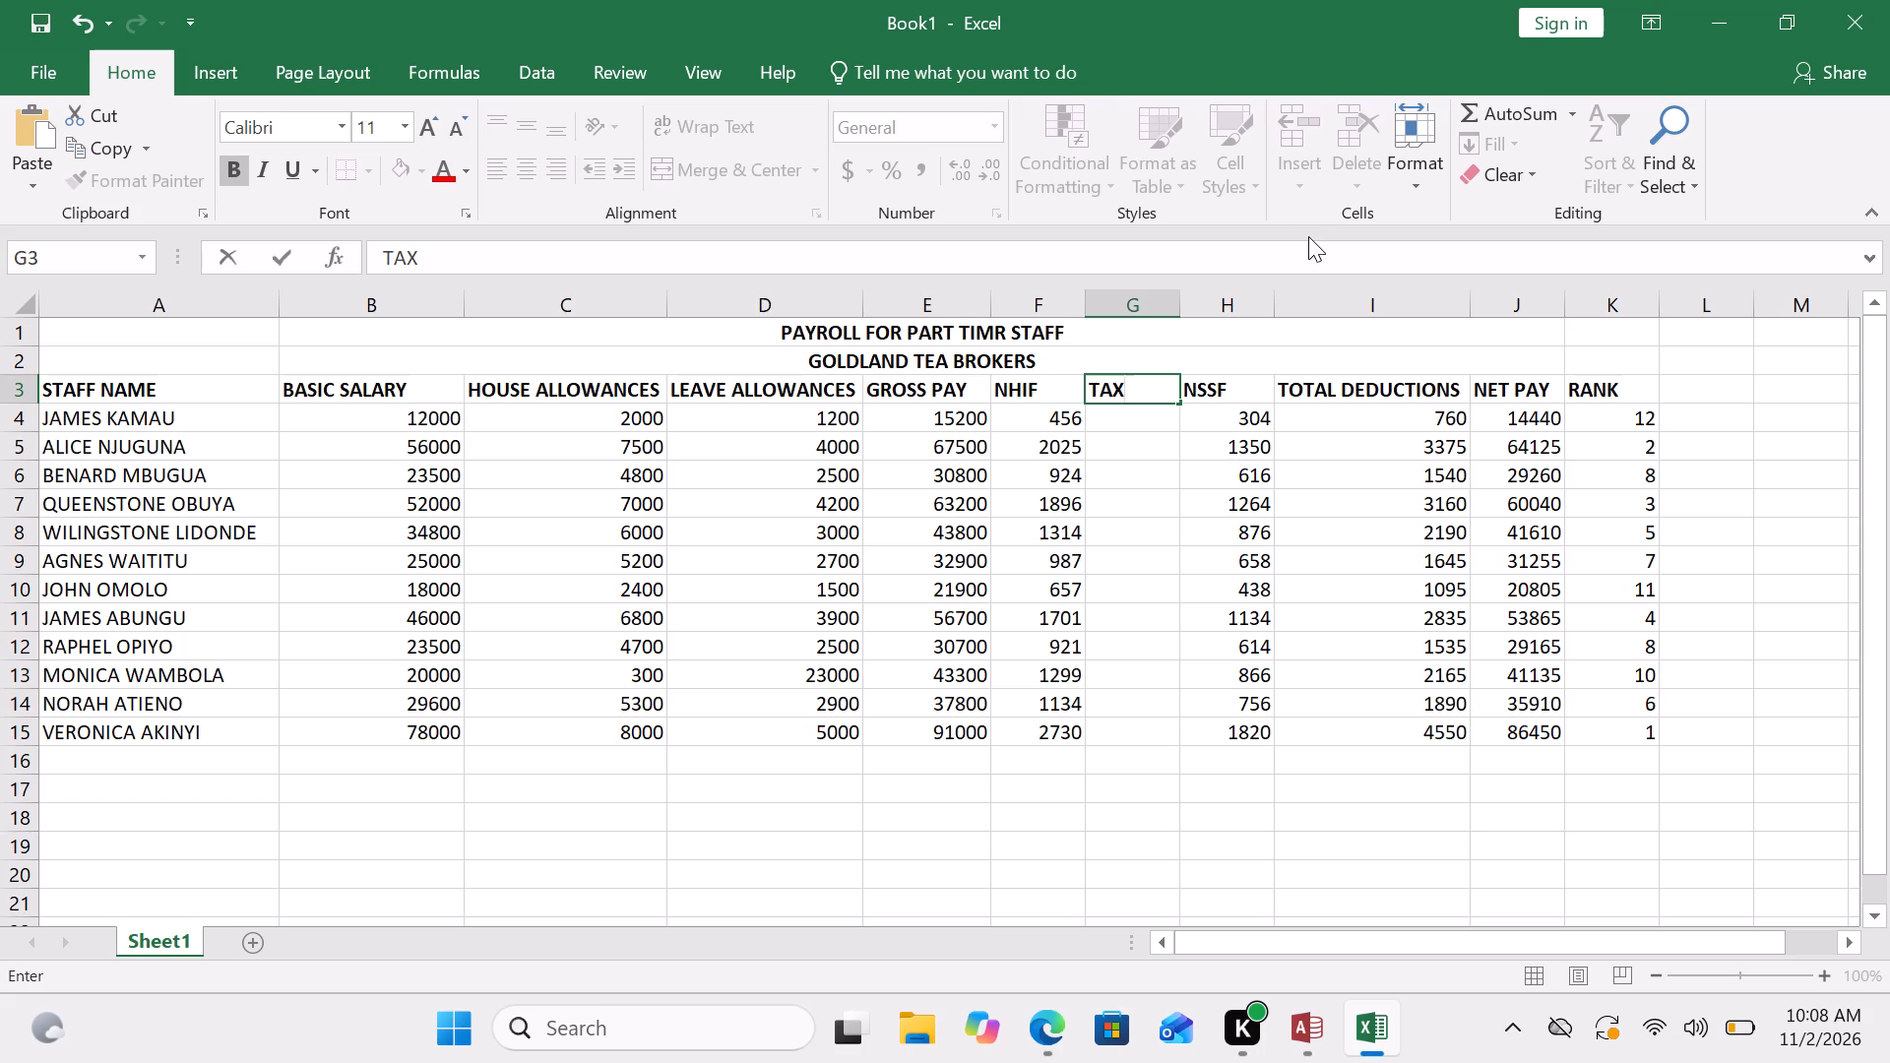
{"action": "key", "text": "ctrl+s"}
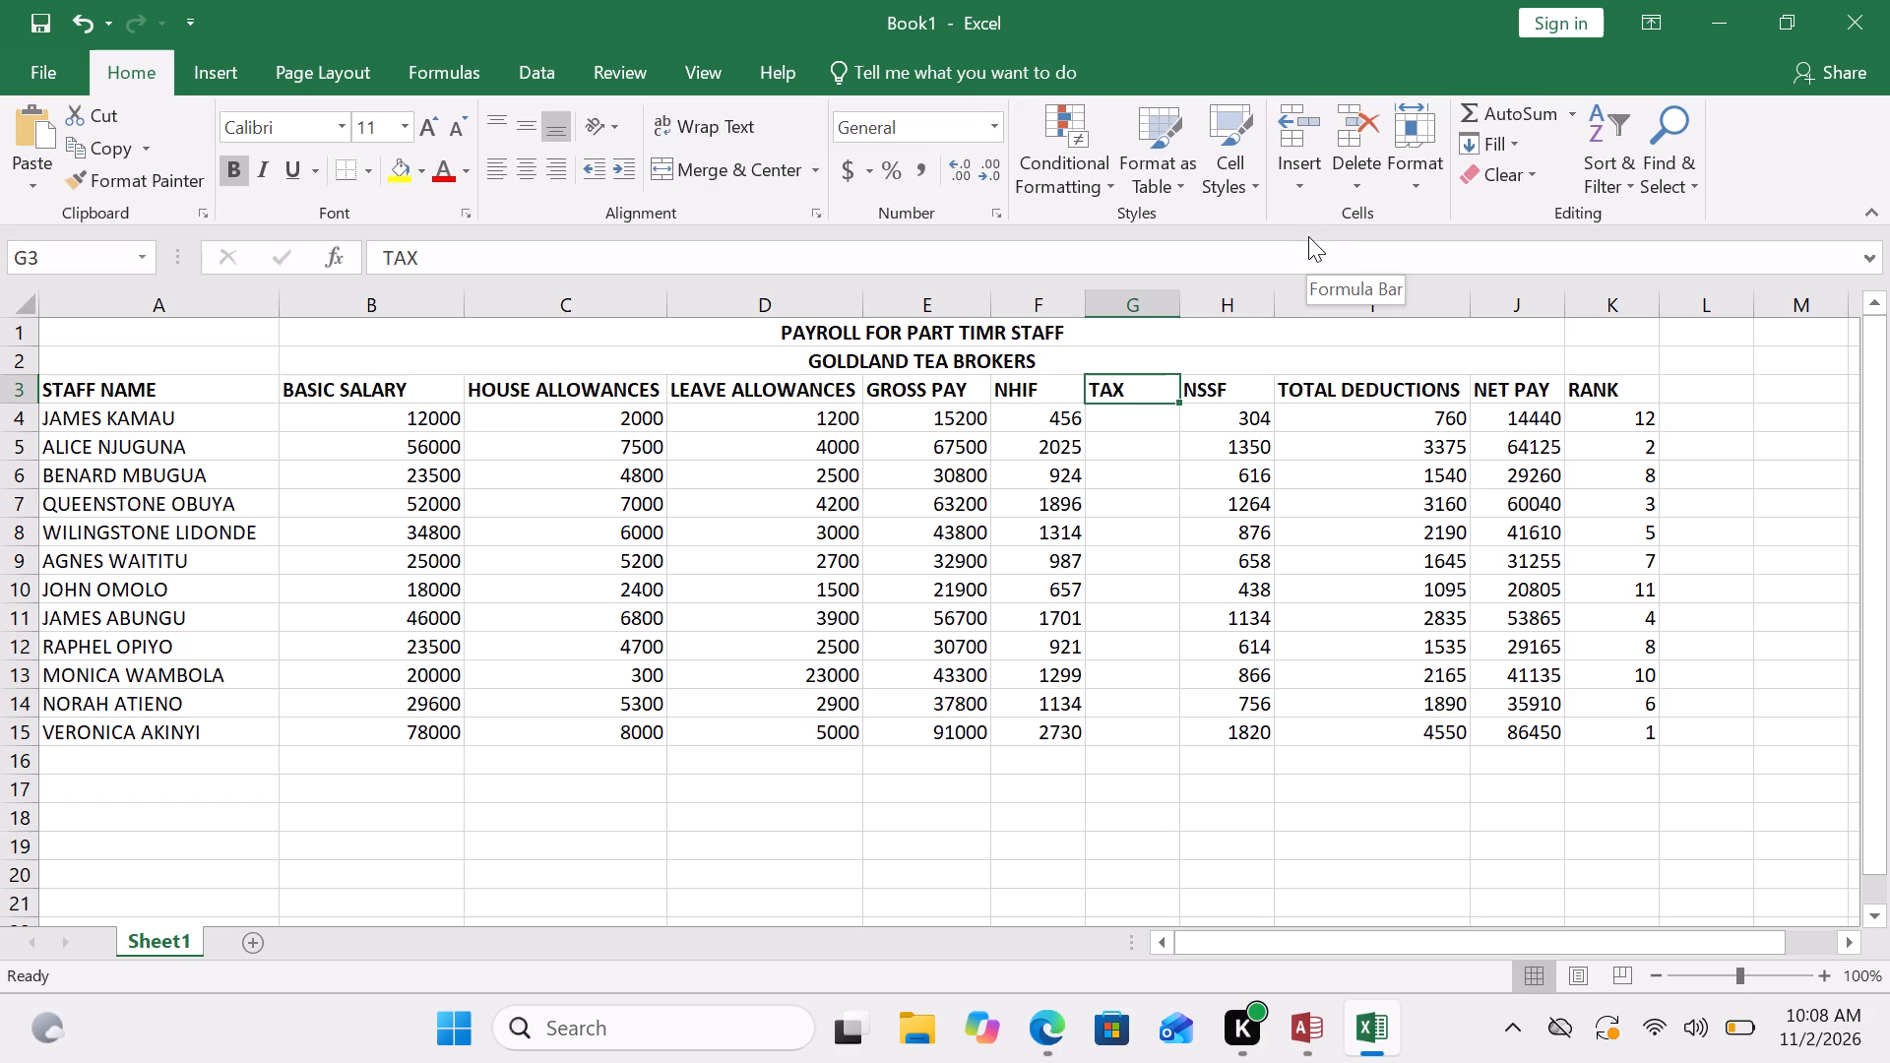